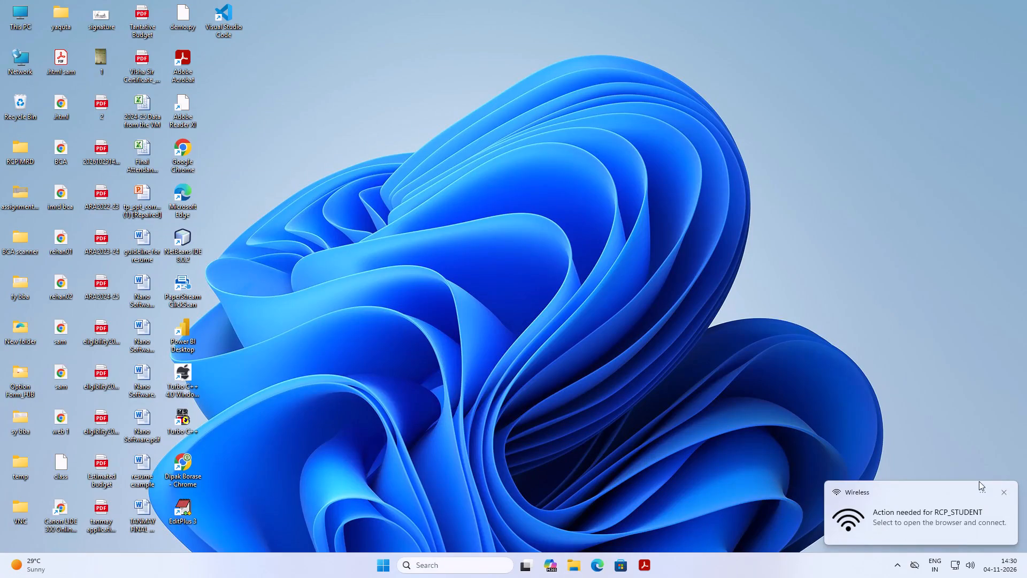
# Dismiss the RCP_STUDENT wireless notification and refresh the desktop.
pyautogui.click(1006, 492)
pyautogui.rightClick(404, 283)
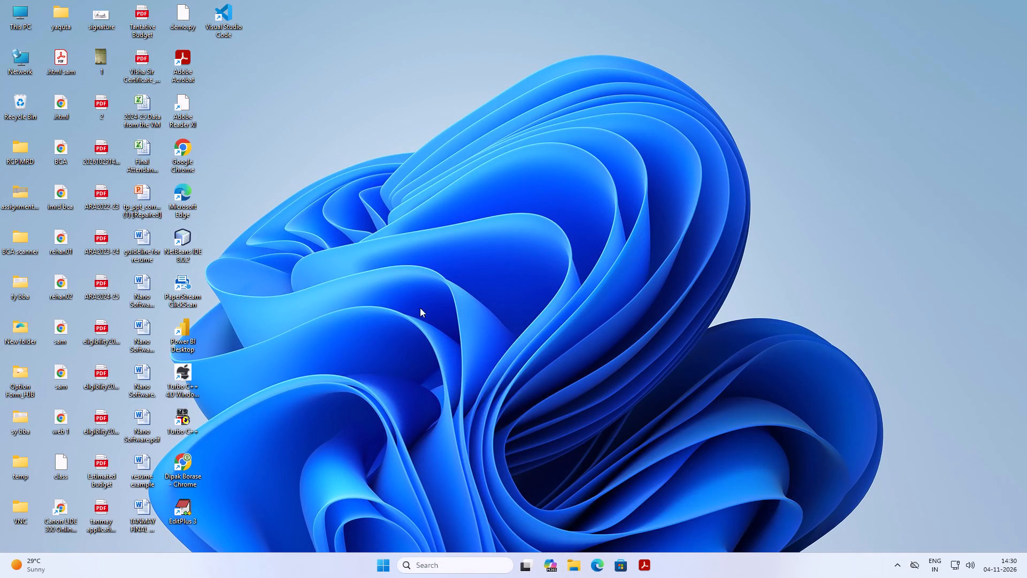
pyautogui.rightClick(427, 321)
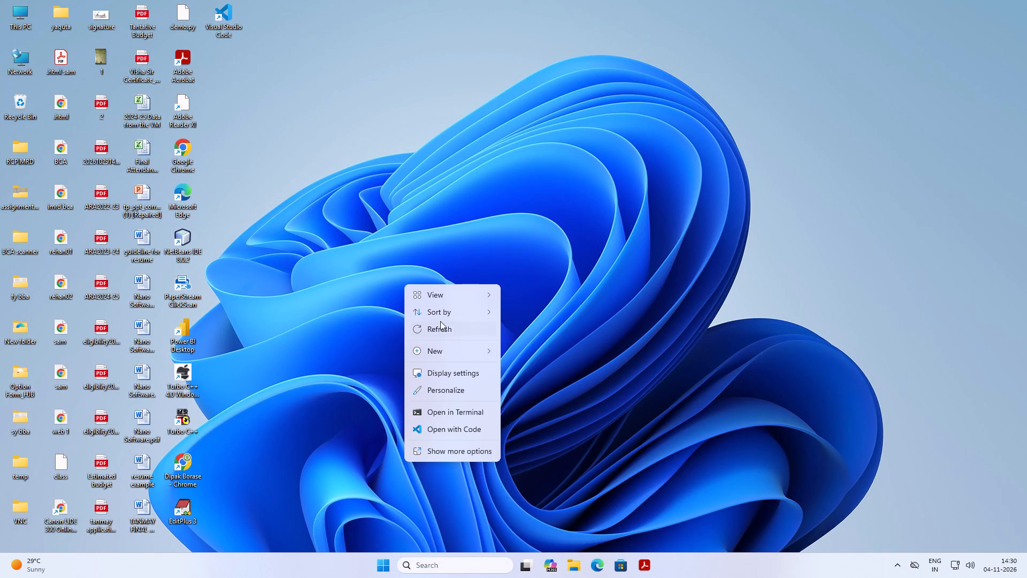
pyautogui.click(440, 321)
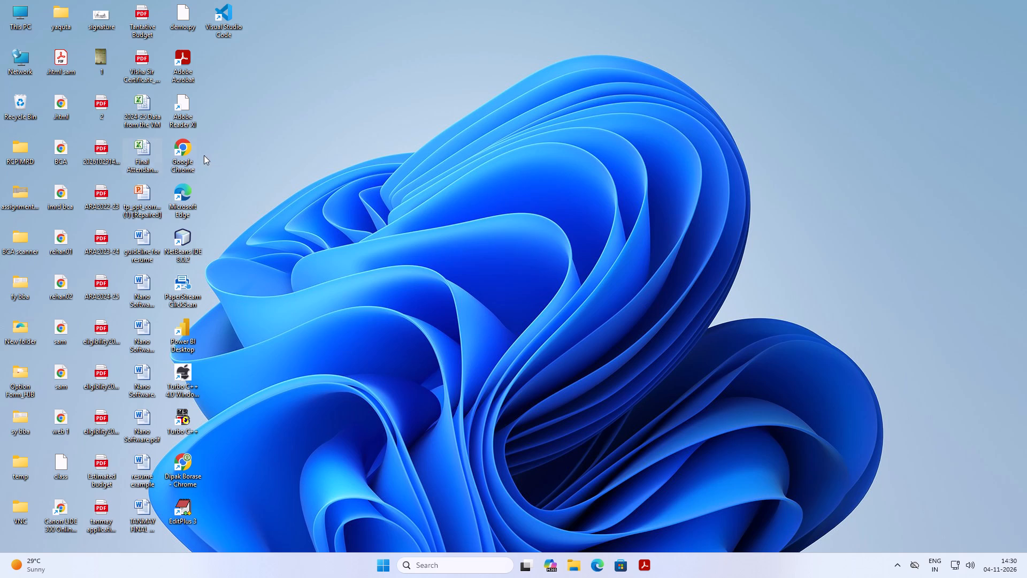
# Open Google Chrome, maximize its profile chooser, and start a browser window with the first listed user profile.
pyautogui.doubleClick(185, 152)
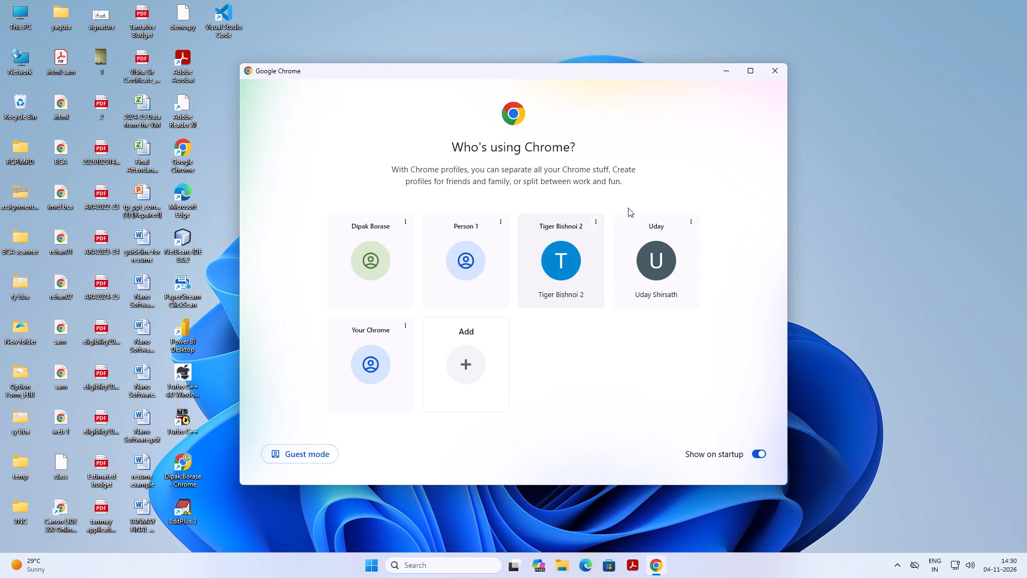
pyautogui.click(748, 68)
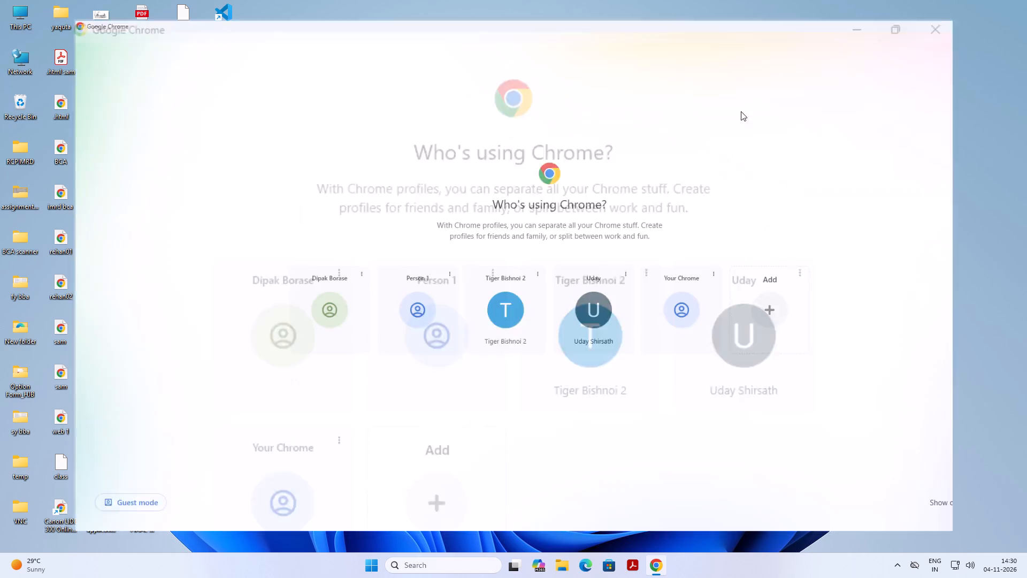
pyautogui.click(346, 313)
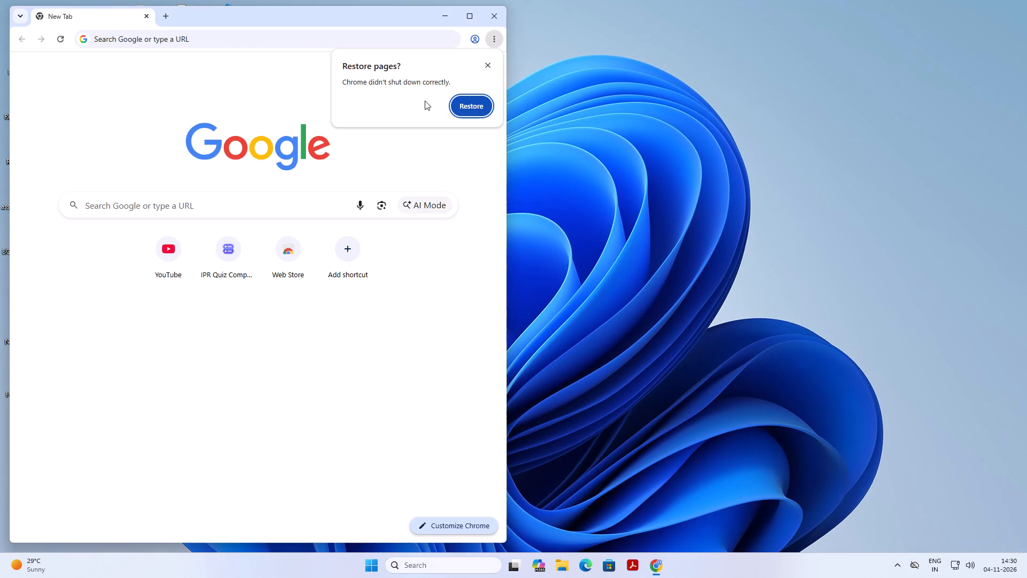
# Dismiss the prompt to restore pages and maximize the browser window.
pyautogui.click(484, 69)
pyautogui.click(476, 11)
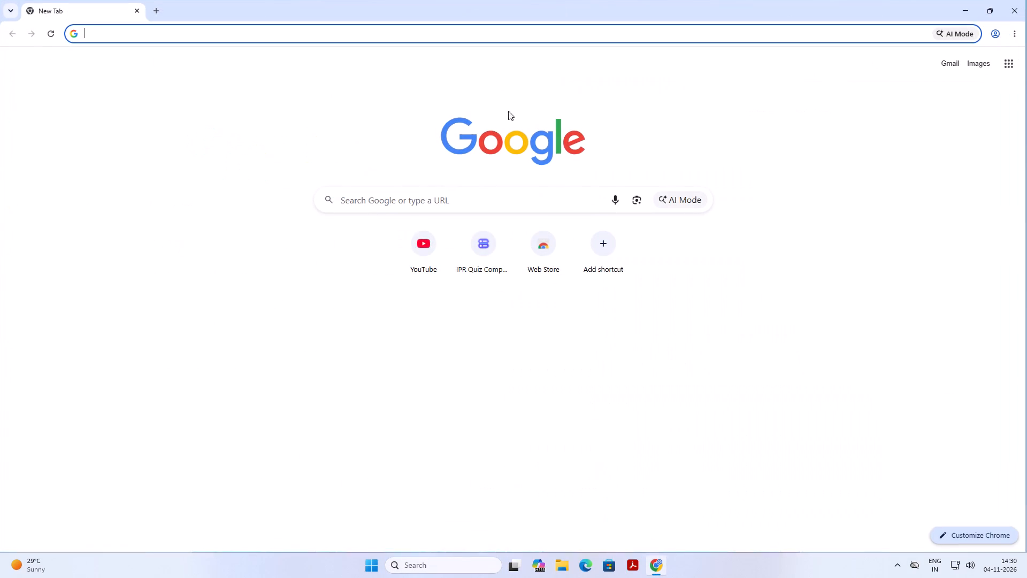
# Open YouTube from the new tab page's shortcuts.
pyautogui.click(456, 195)
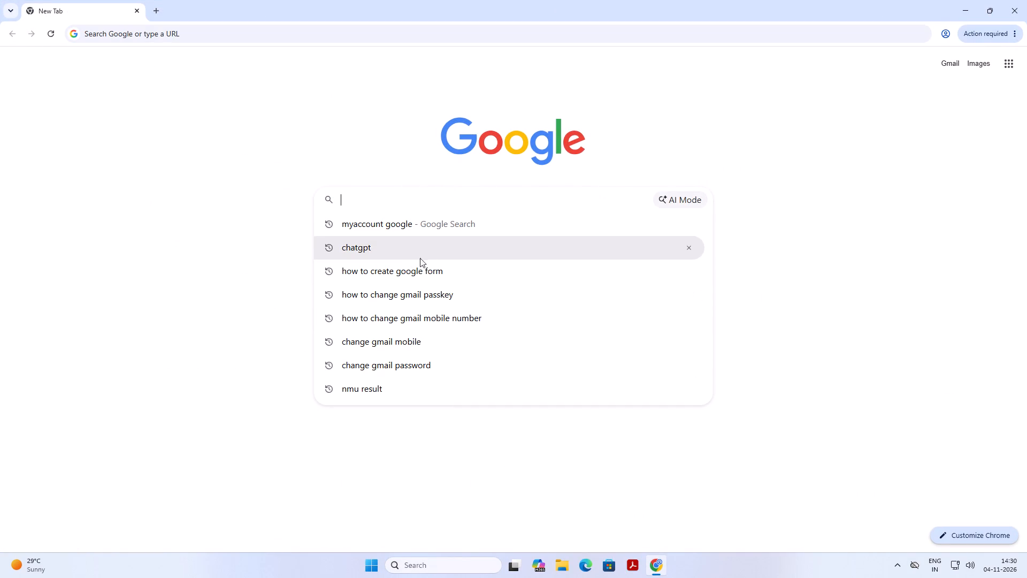
pyautogui.click(790, 138)
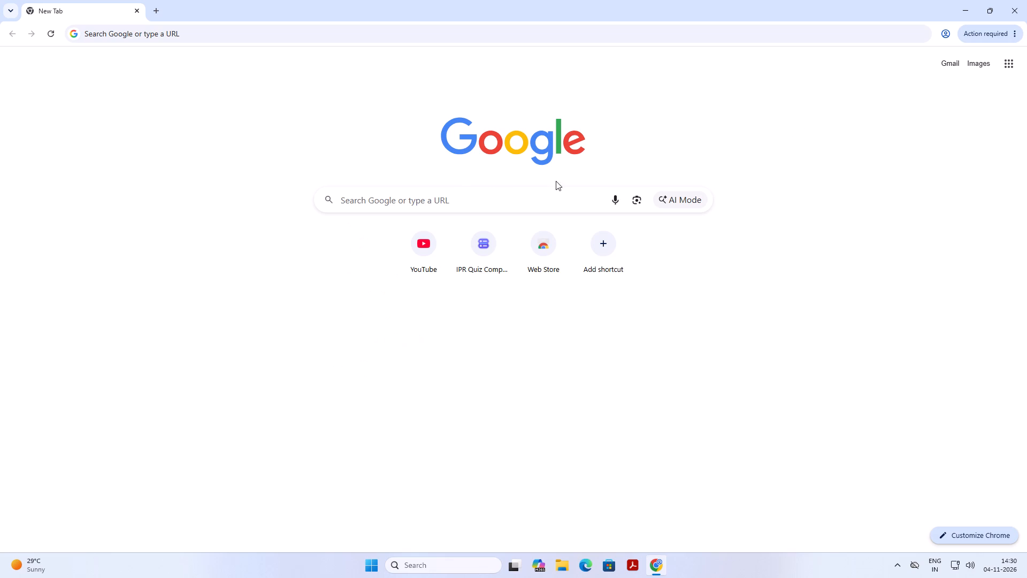
pyautogui.click(418, 269)
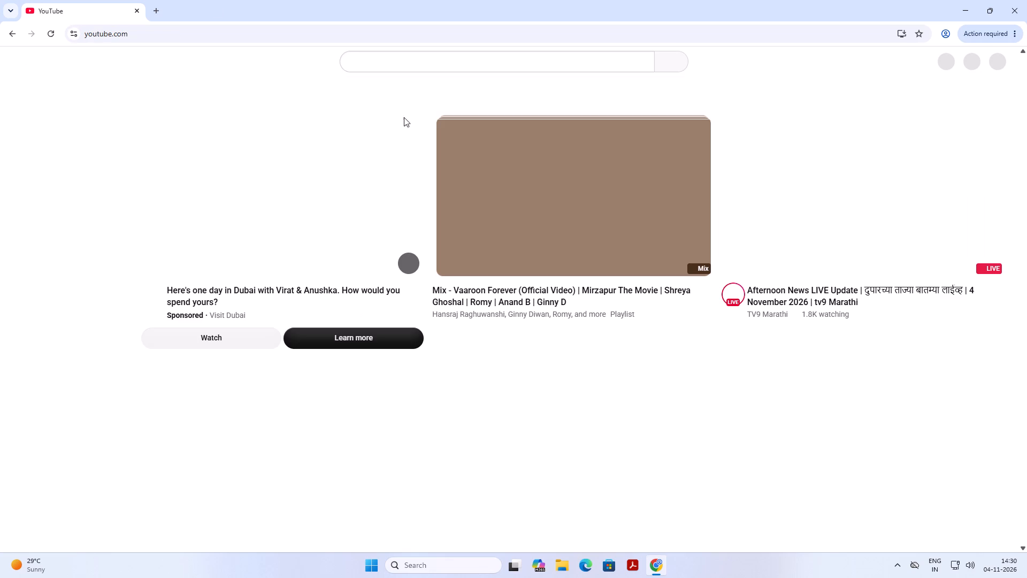
# Look through the recommended videos, breaking news and Shorts on the YouTube home feed.
pyautogui.scroll(-2, 558, 415)
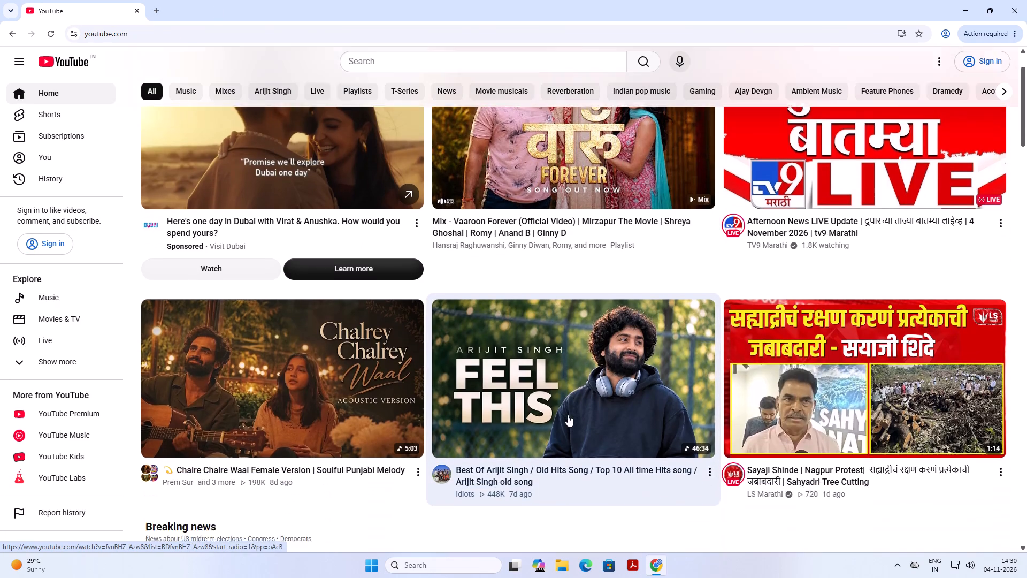
pyautogui.scroll(-3, 475, 484)
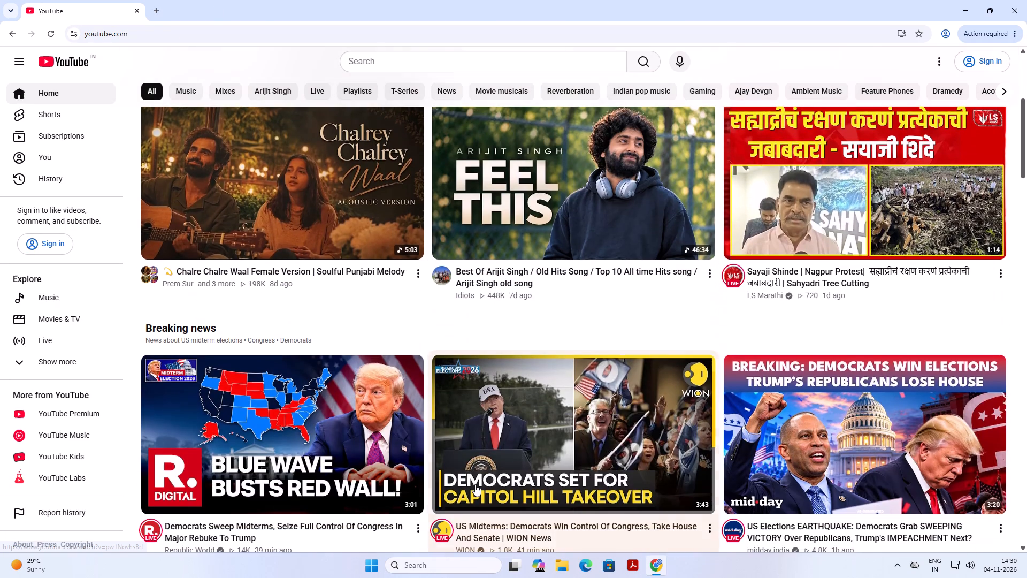
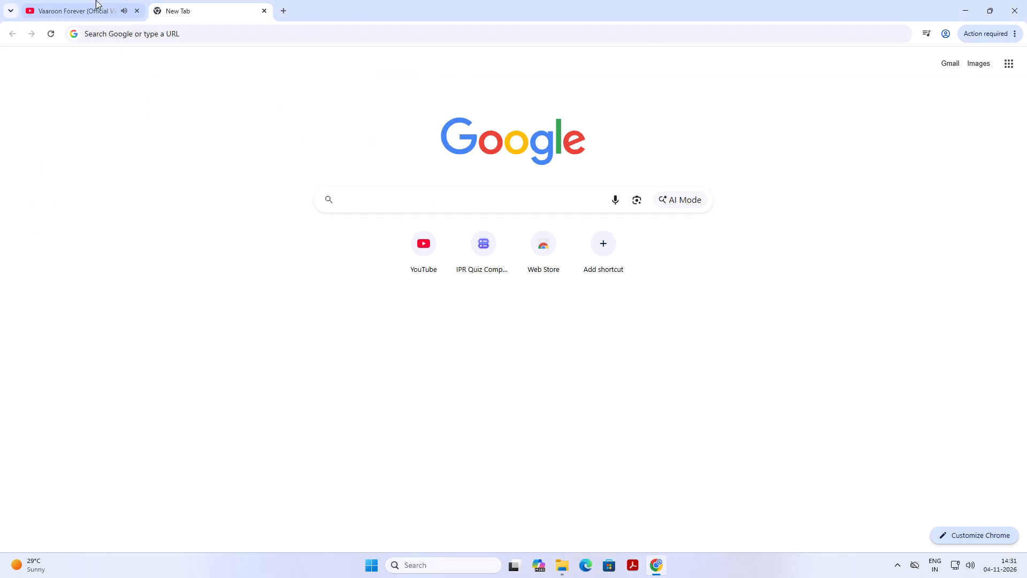
# Skip ahead in the Vaaroon Forever video playing in the YouTube tab and return to the new tab.
pyautogui.click(109, 0)
pyautogui.click(54, 450)
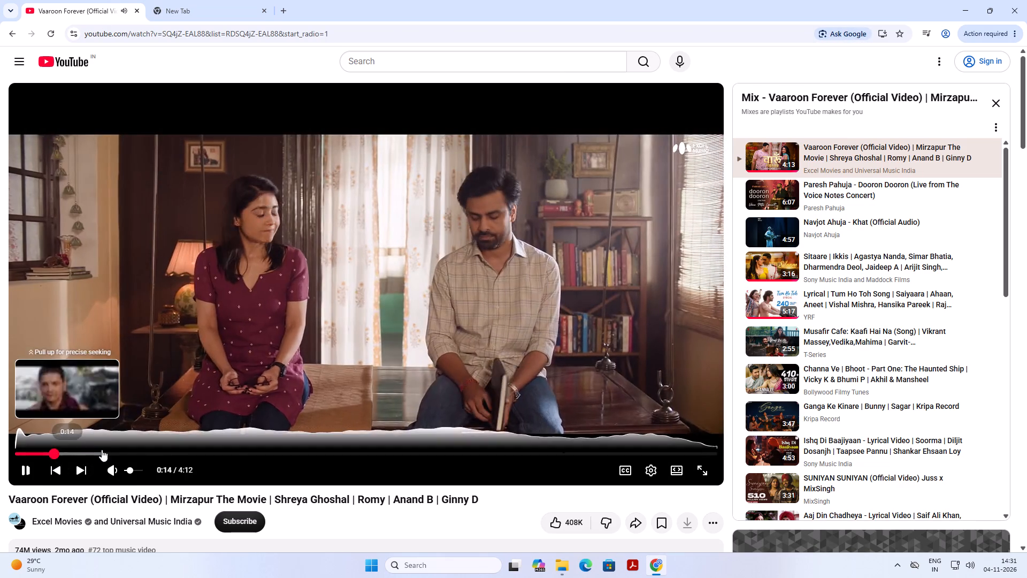
pyautogui.click(102, 450)
pyautogui.click(231, 0)
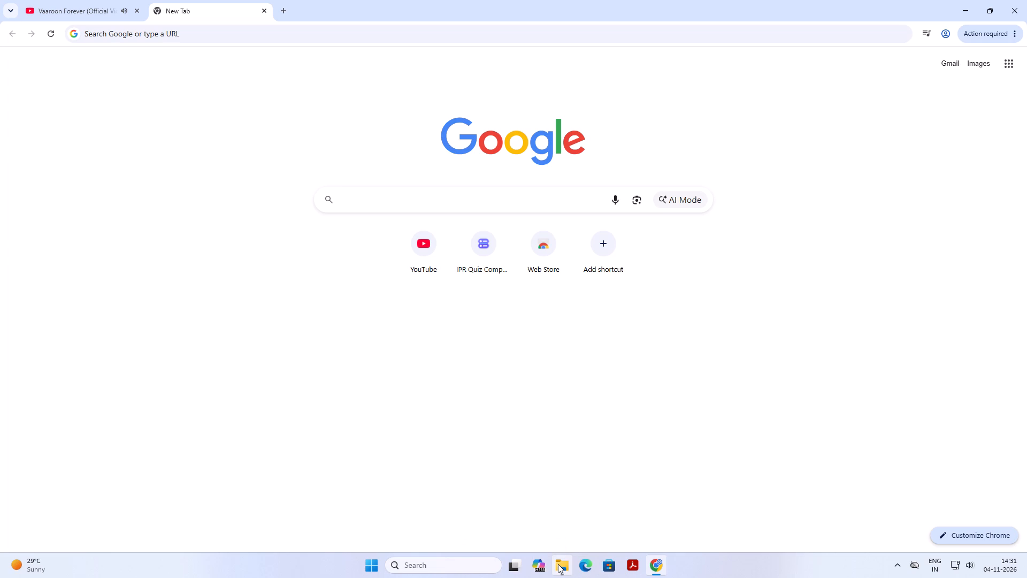
# In File Explorer, open the C305 Microsoft .NET Technology document from the Marklist 2023-24 to 2024-25 Batch folder's Word Files and enable editing.
pyautogui.click(558, 564)
pyautogui.click(408, 211)
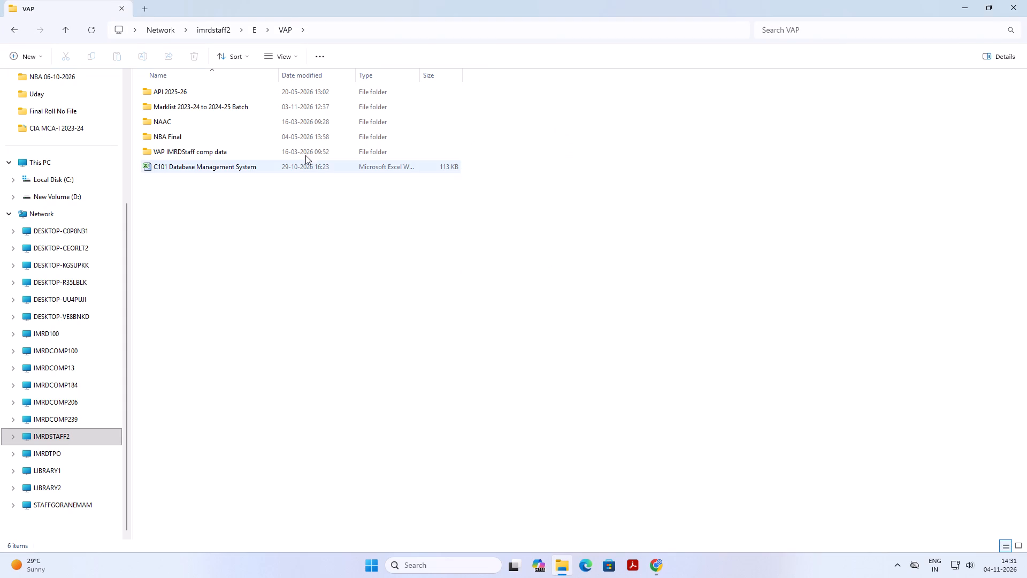
pyautogui.doubleClick(268, 107)
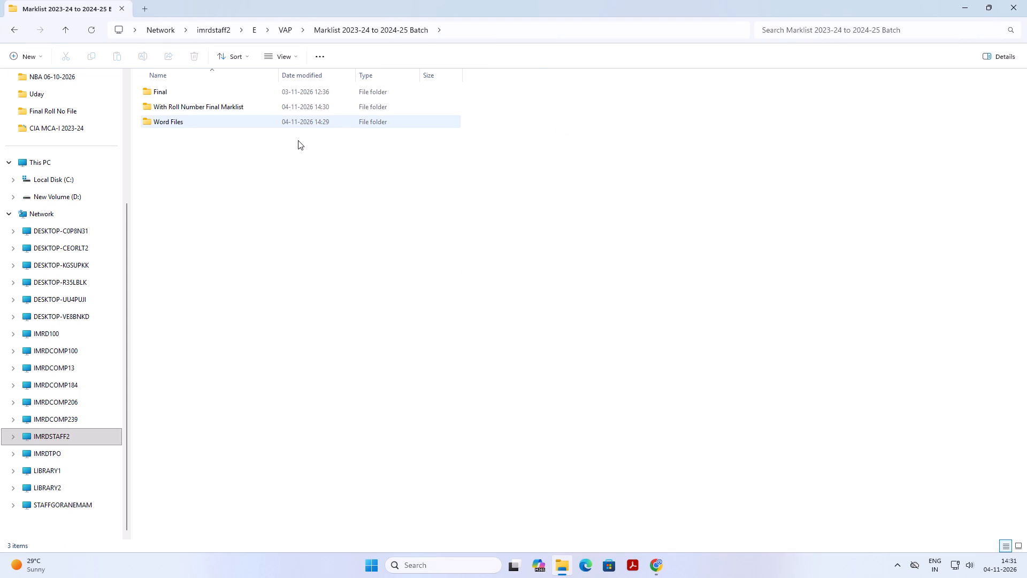
pyautogui.doubleClick(201, 119)
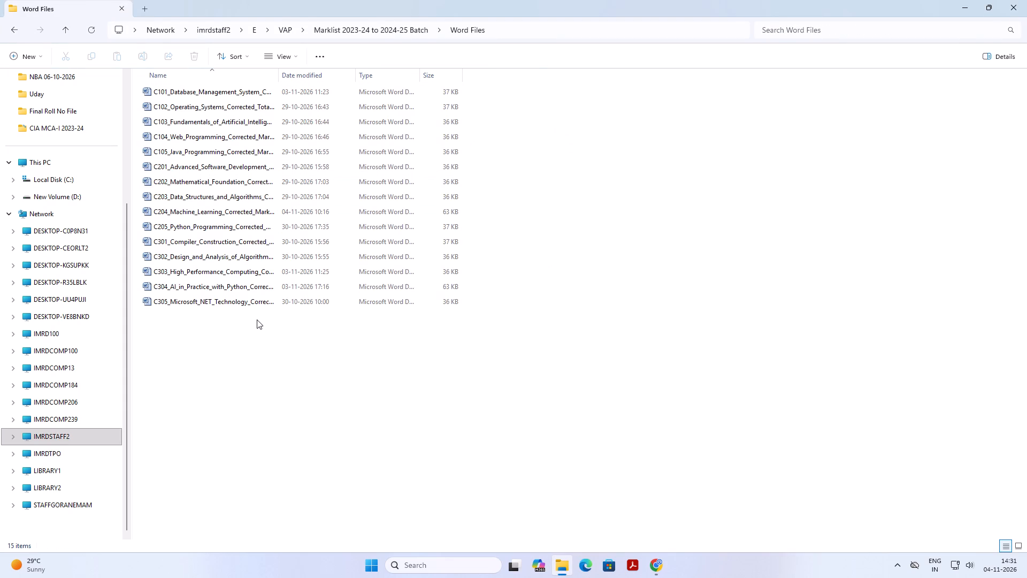
pyautogui.doubleClick(260, 305)
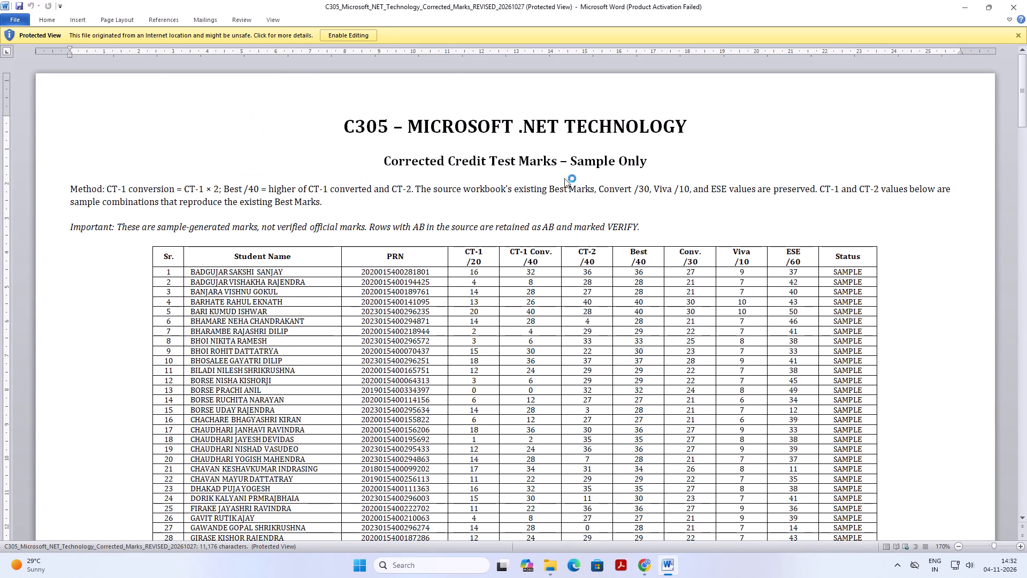
pyautogui.click(348, 37)
pyautogui.click(637, 168)
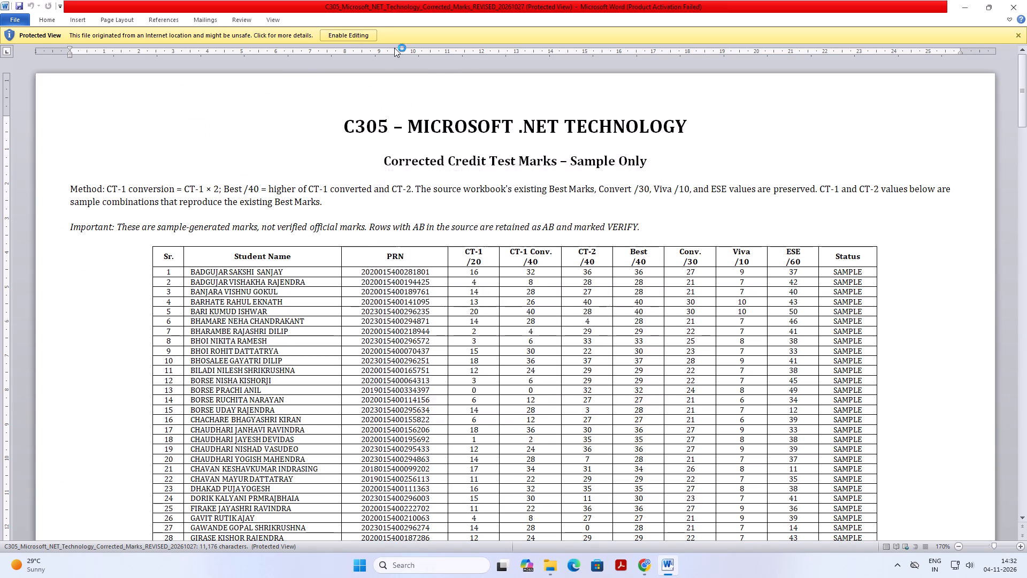
pyautogui.click(367, 32)
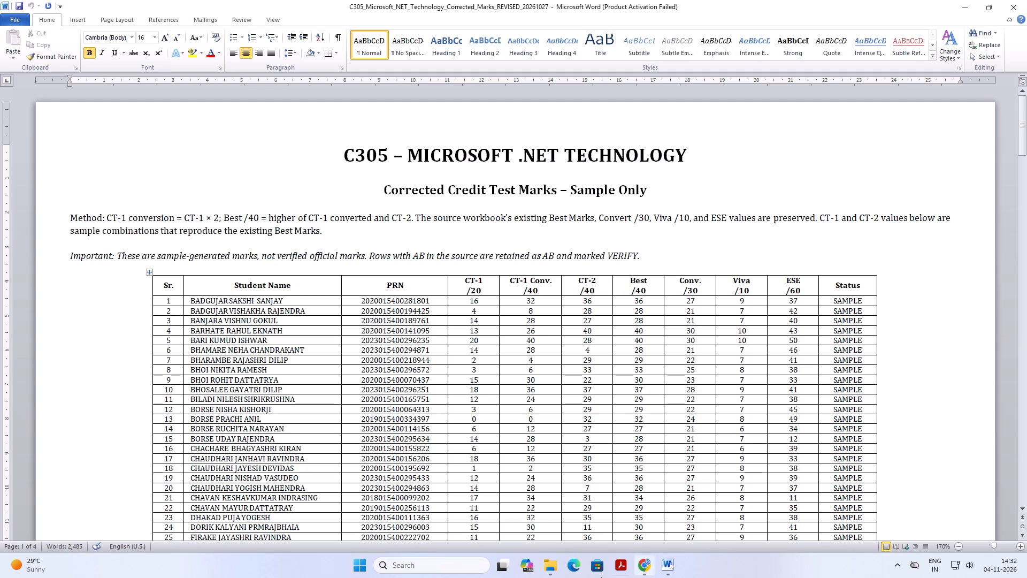
# Return to File Explorer and open the C305 Microsoft .Net Technology workbook from the With Roll Number Final Marklist folder.
pyautogui.click(537, 494)
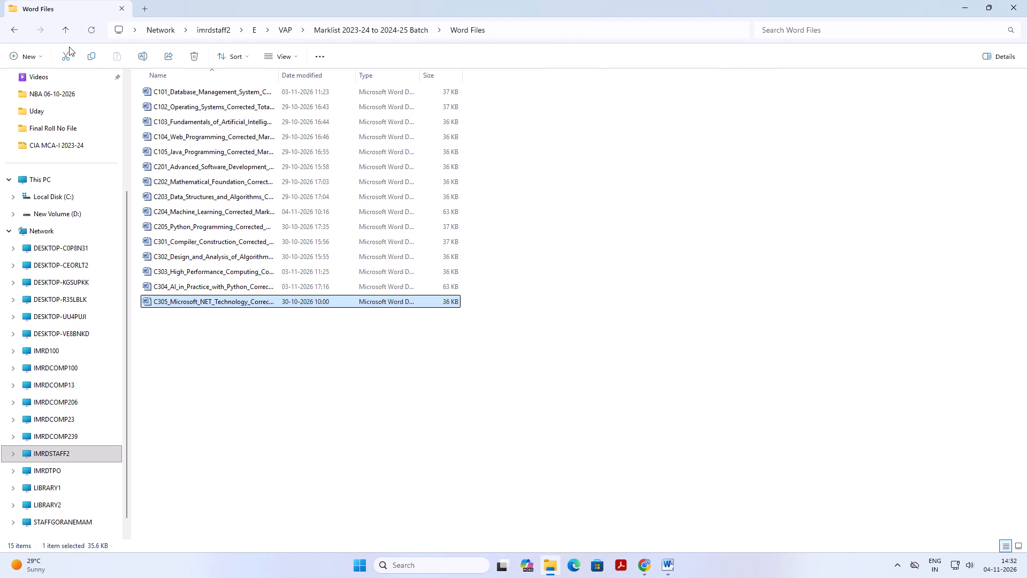
pyautogui.click(65, 35)
pyautogui.doubleClick(192, 106)
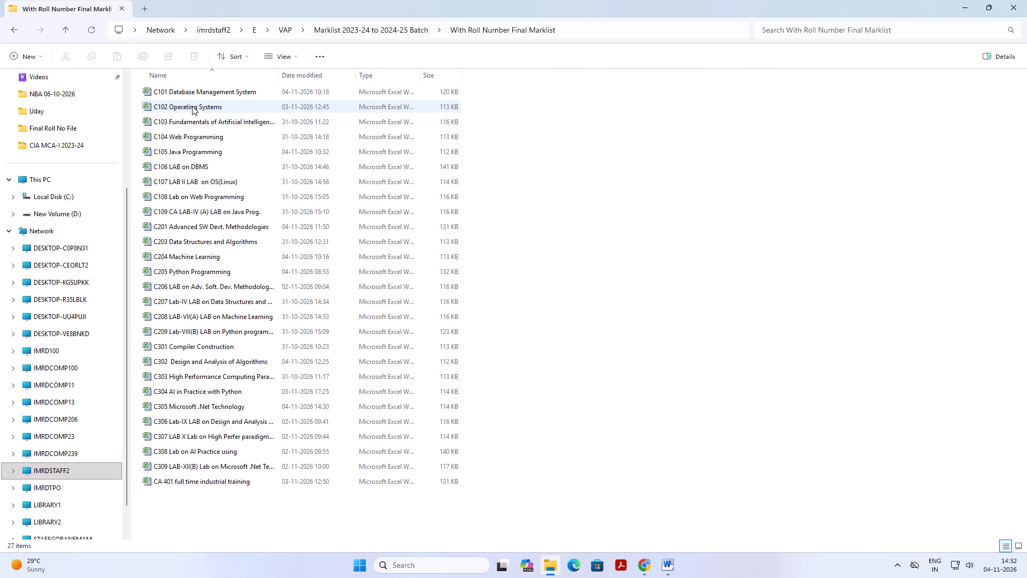
pyautogui.doubleClick(209, 408)
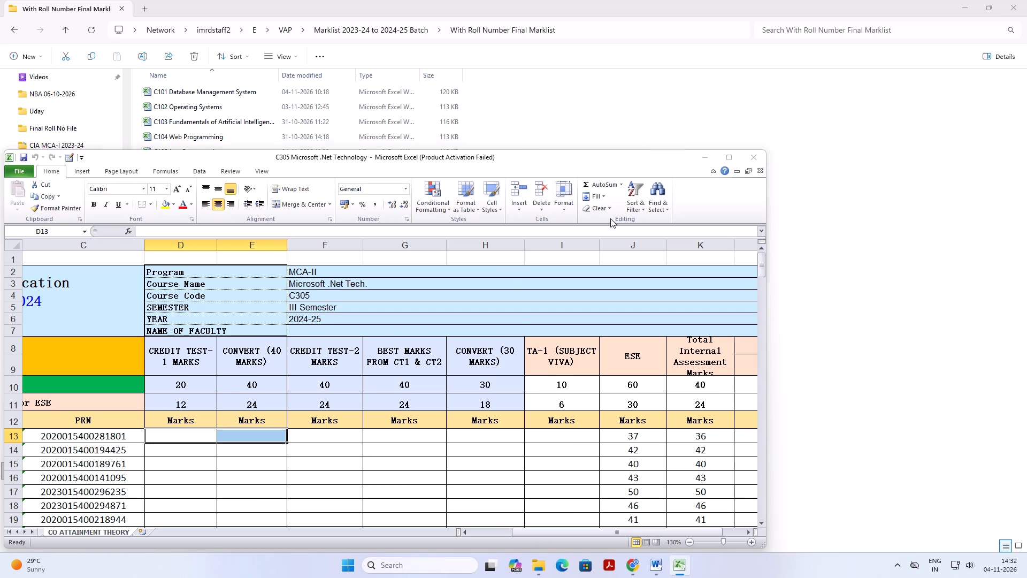
pyautogui.click(507, 241)
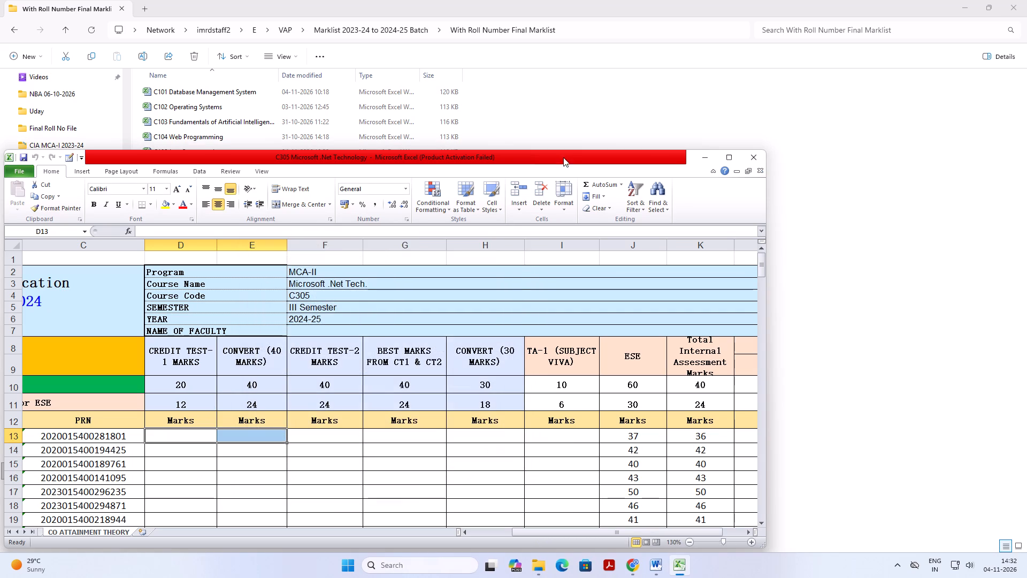
pyautogui.moveTo(568, 154); pyautogui.dragTo(626, 95)
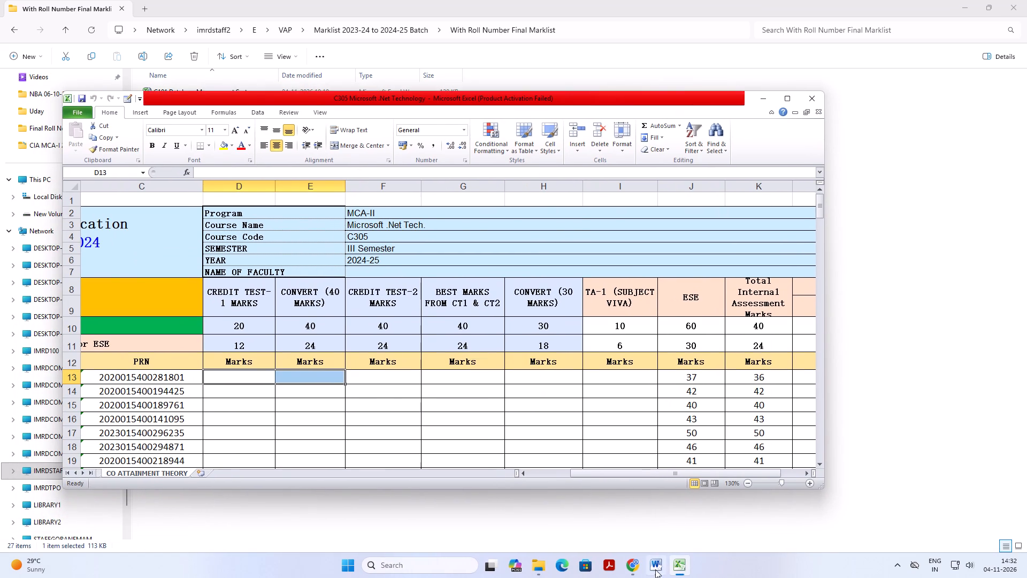
# In the C305 Word document, copy the CT-1 through Viva marks for students 1 to 51.
pyautogui.click(653, 567)
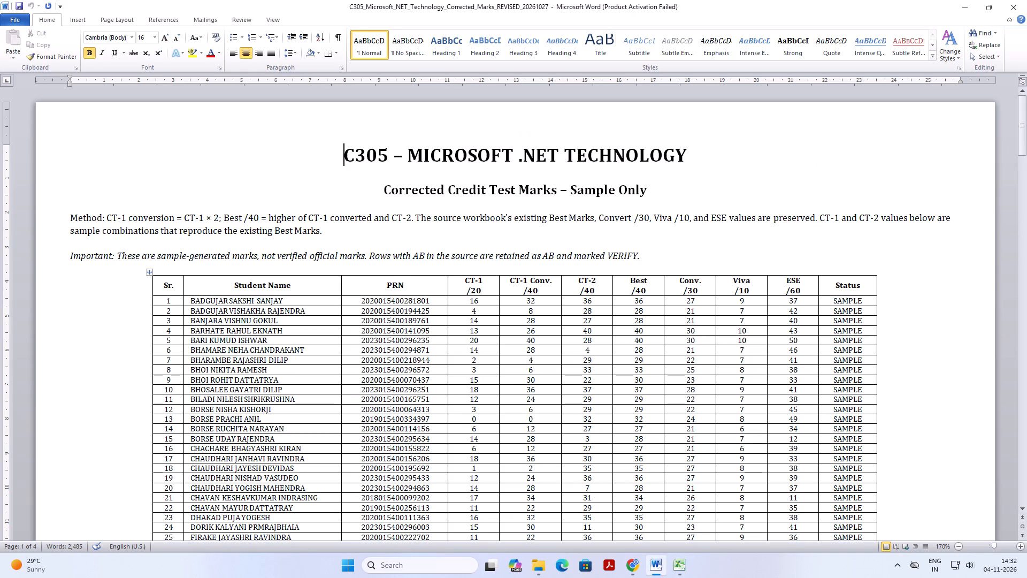
pyautogui.moveTo(459, 303); pyautogui.dragTo(754, 371)
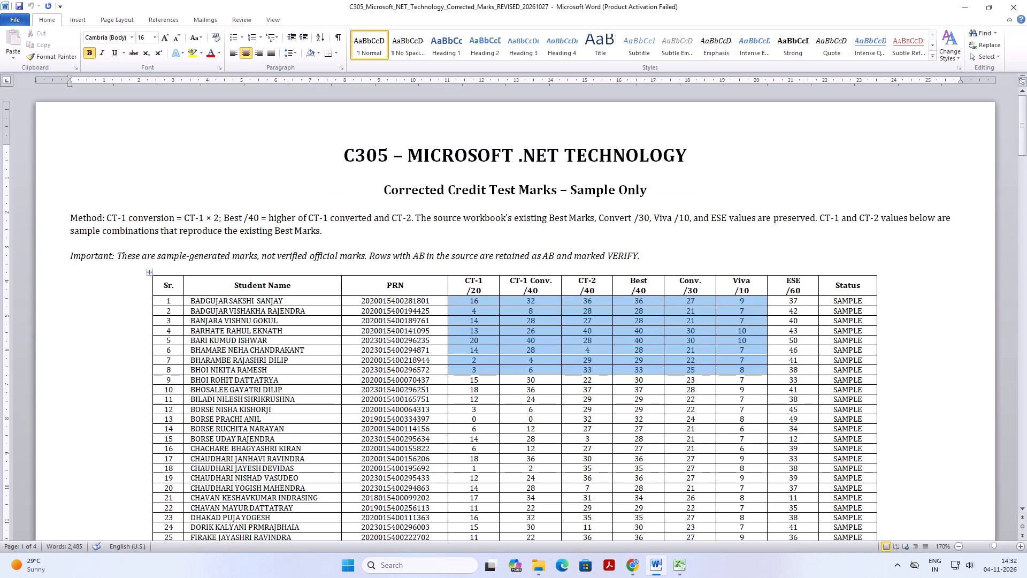
pyautogui.moveTo(754, 371); pyautogui.dragTo(733, 492)
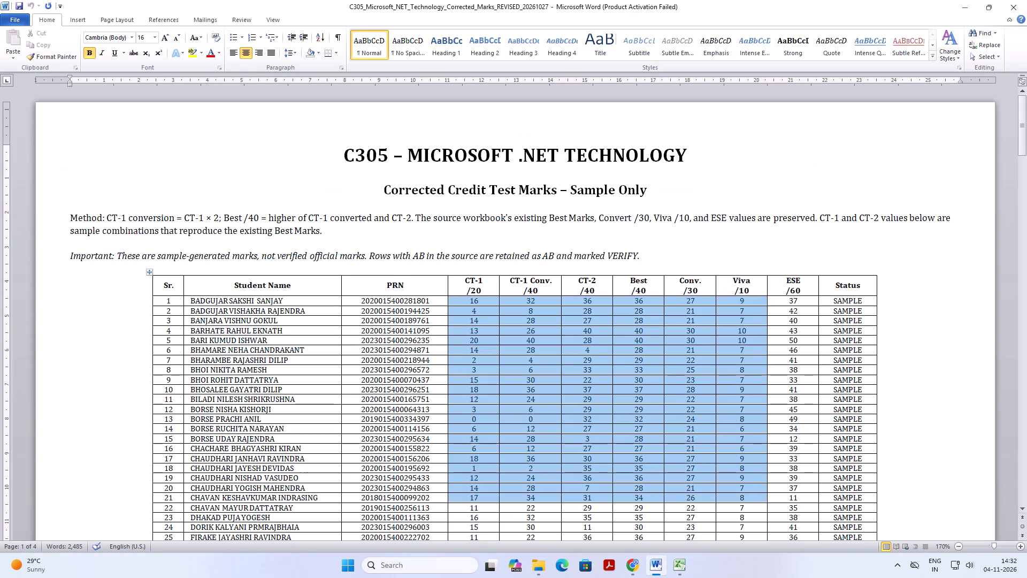
pyautogui.moveTo(733, 492); pyautogui.dragTo(747, 207)
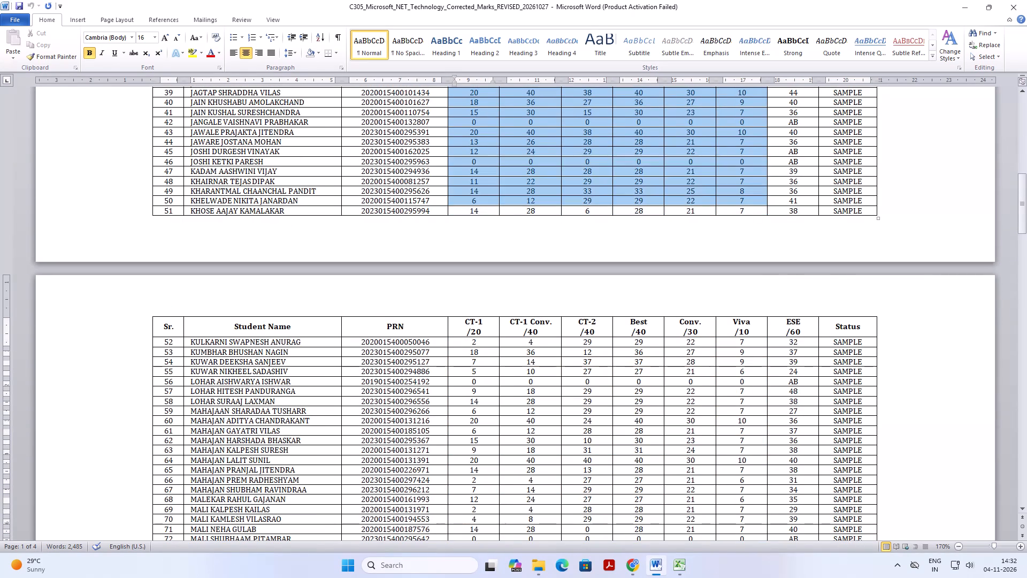
pyautogui.moveTo(747, 207); pyautogui.dragTo(752, 216)
pyautogui.hotkey('ctrl', 'c')
pyautogui.hotkey('ctrl', 'c')
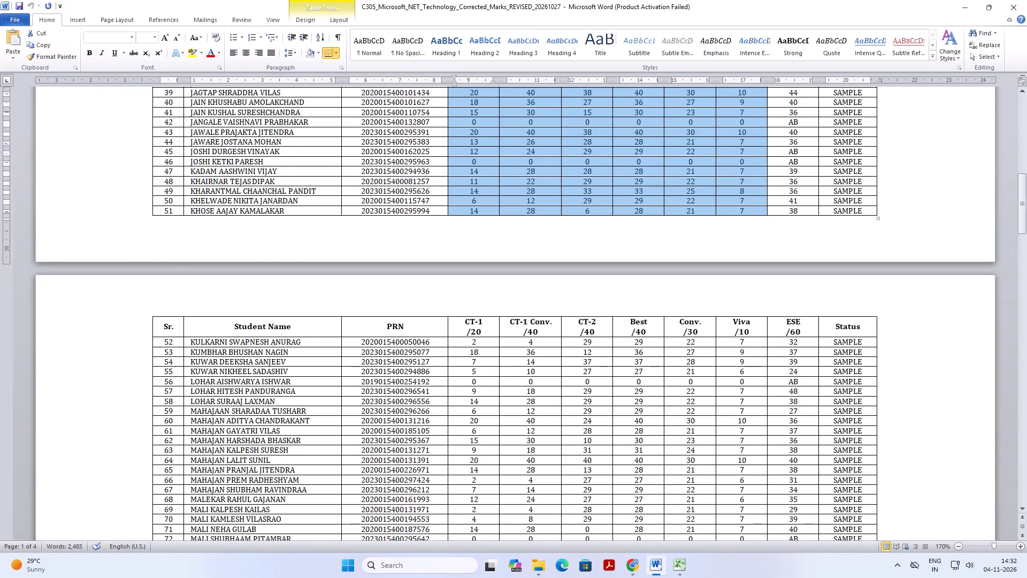
# Switch to the C305 workbook and select cell D13, the first student's Credit Test-1 marks.
pyautogui.click(680, 568)
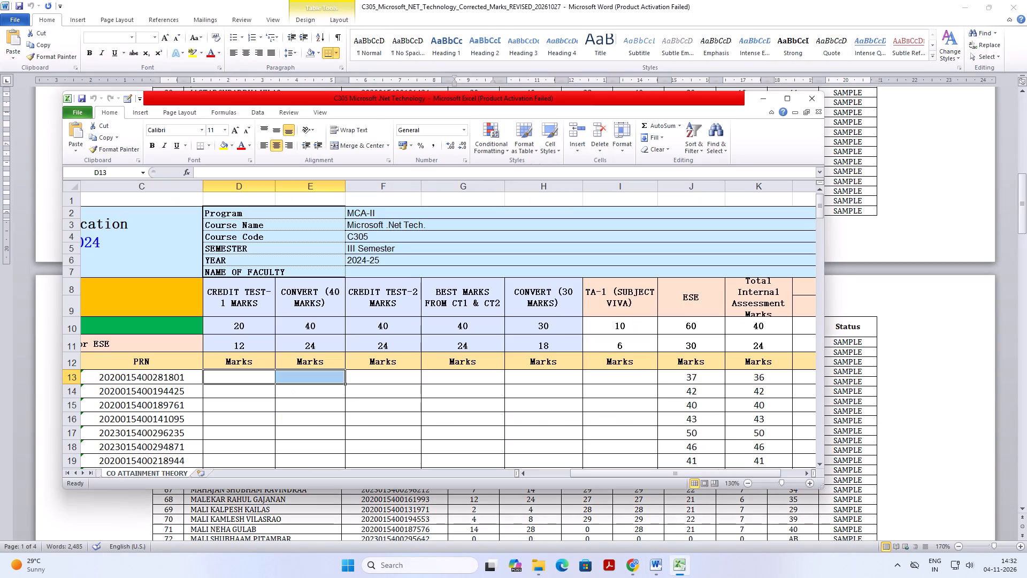
pyautogui.click(252, 375)
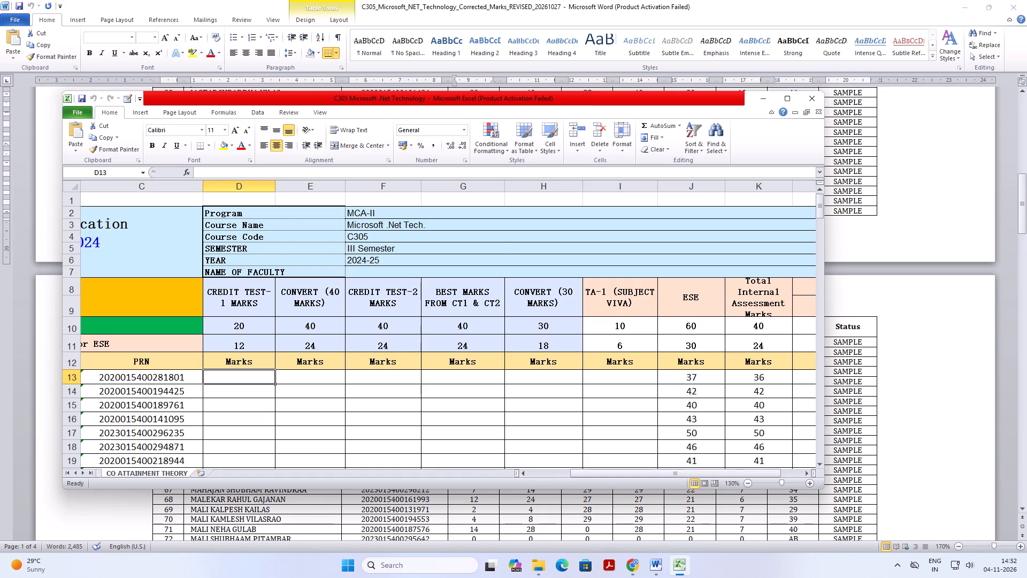
pyautogui.scroll(-1, 363, 316)
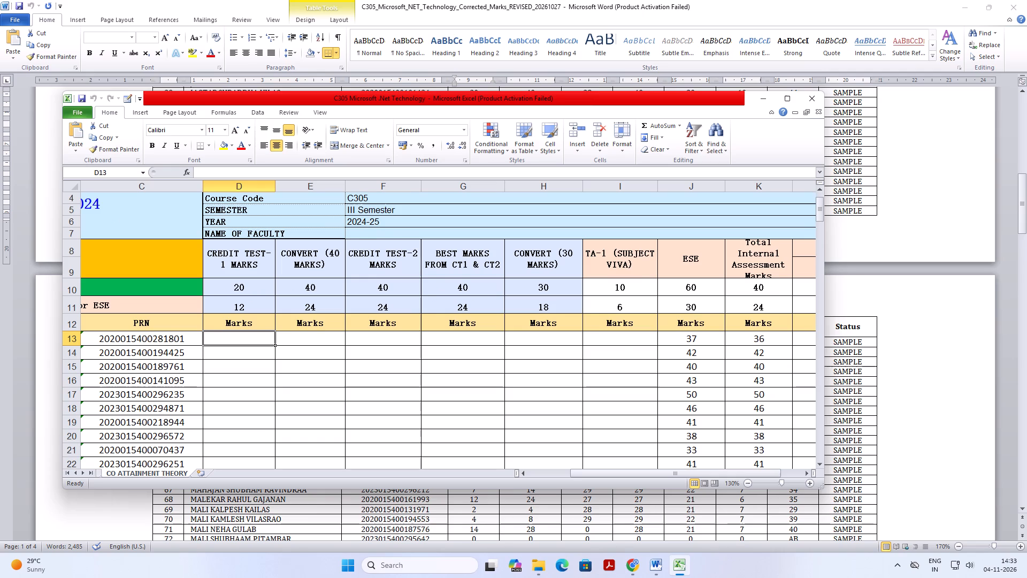
pyautogui.scroll(1, 419, 383)
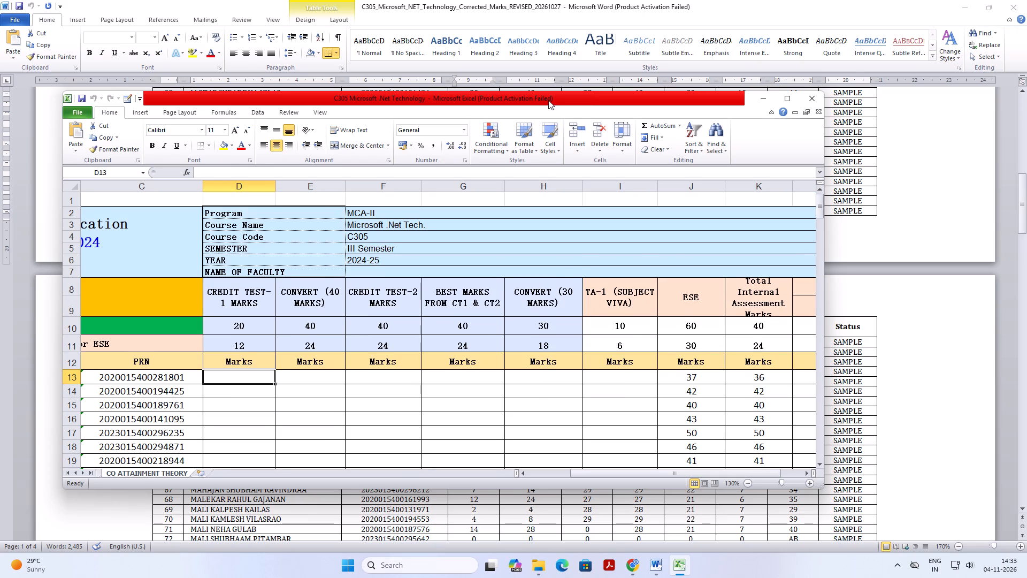
# Move the workbook window lower to uncover the Word marks table, and show its student name and PRN columns.
pyautogui.moveTo(548, 100); pyautogui.dragTo(625, 36)
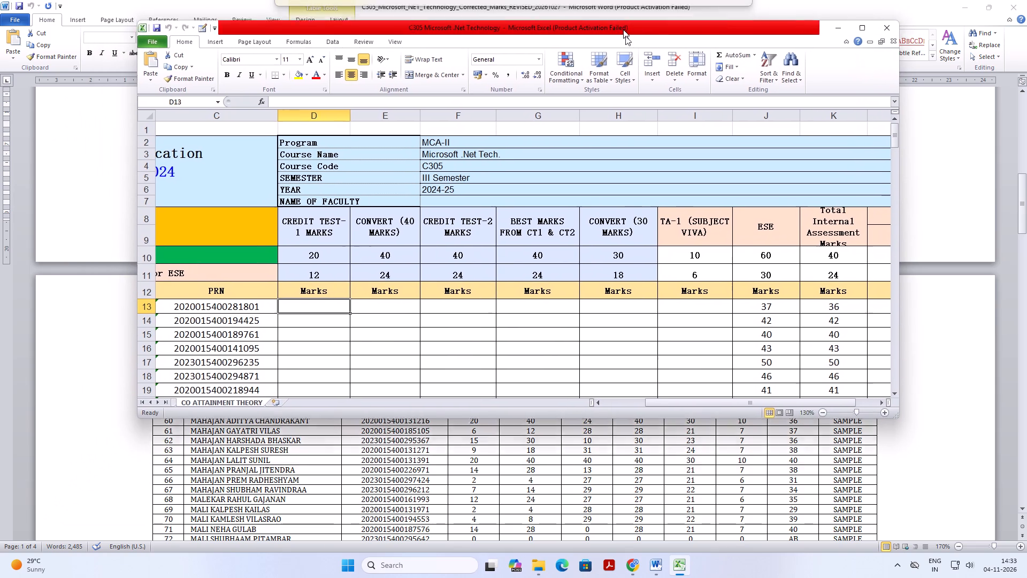
pyautogui.moveTo(625, 36); pyautogui.dragTo(633, 57)
pyautogui.moveTo(749, 428); pyautogui.dragTo(628, 443)
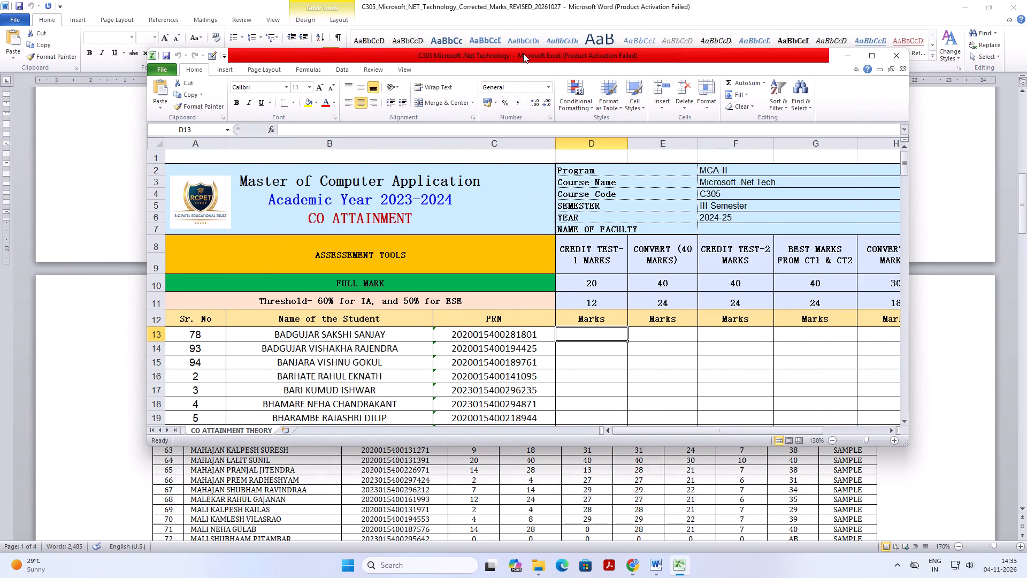
pyautogui.moveTo(523, 54); pyautogui.dragTo(650, 245)
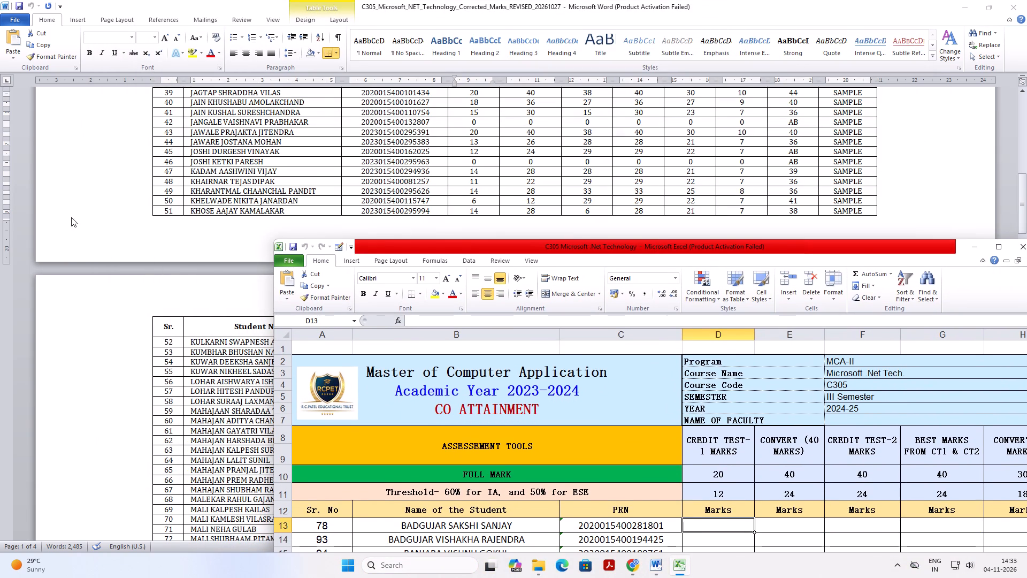
pyautogui.scroll(-1, 441, 420)
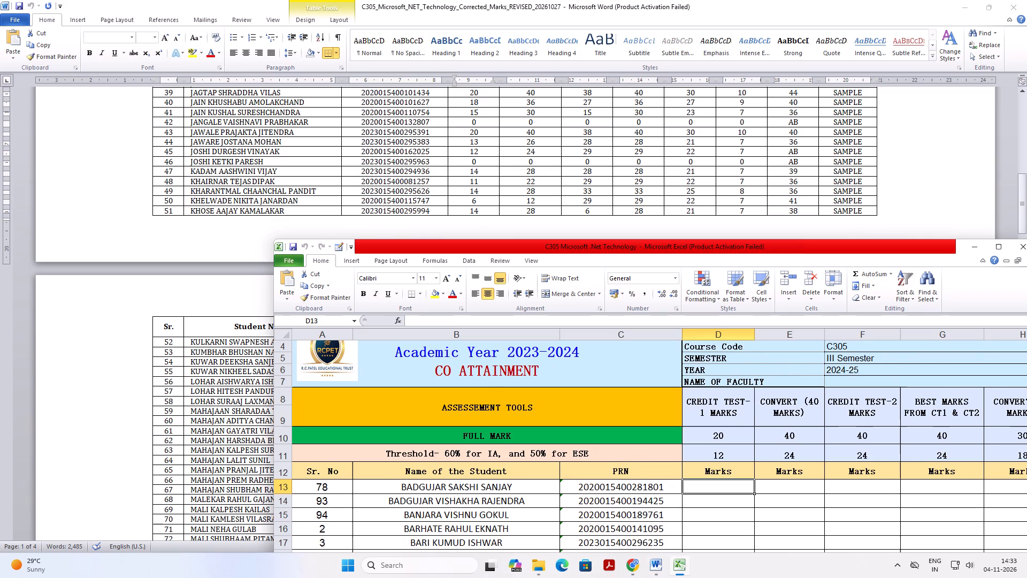
pyautogui.scroll(-5, 441, 420)
pyautogui.scroll(3, 441, 420)
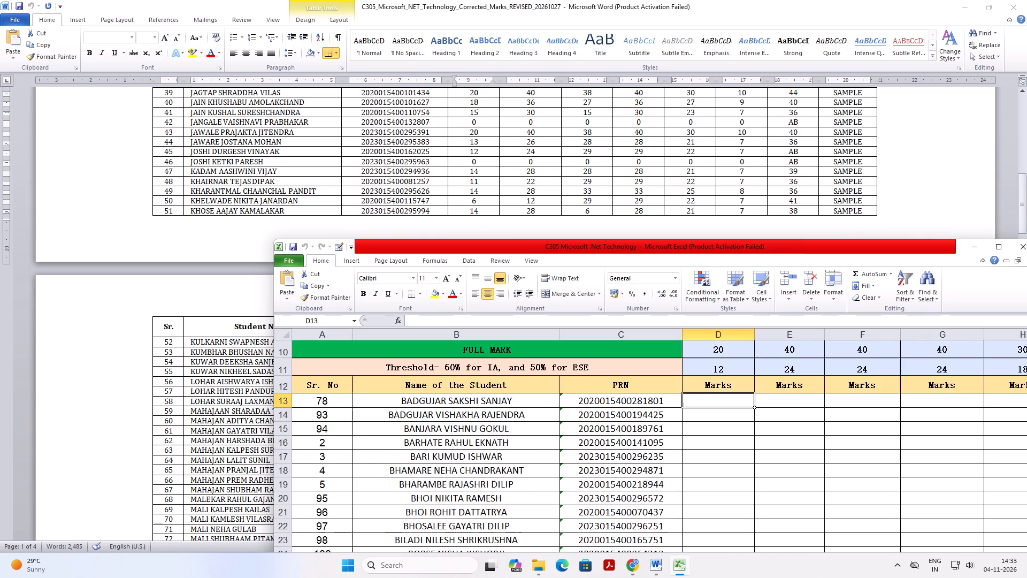
pyautogui.scroll(4, 150, 350)
# Bring the C305 Word document forward and place it side by side with the C305 Microsoft .Net Technology workbook.
pyautogui.click(189, 243)
pyautogui.scroll(12, 189, 243)
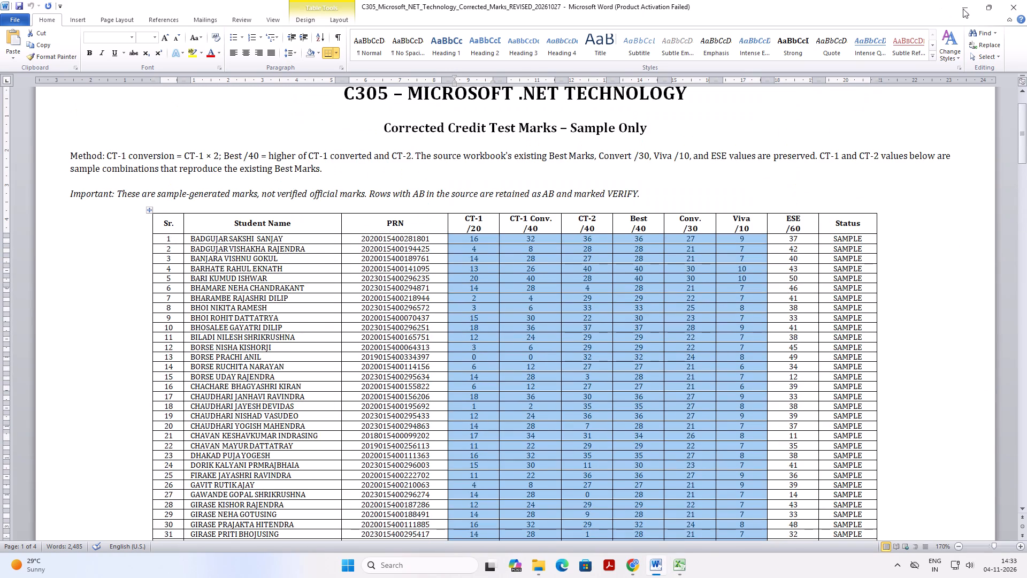
pyautogui.moveTo(761, 10); pyautogui.dragTo(205, 29)
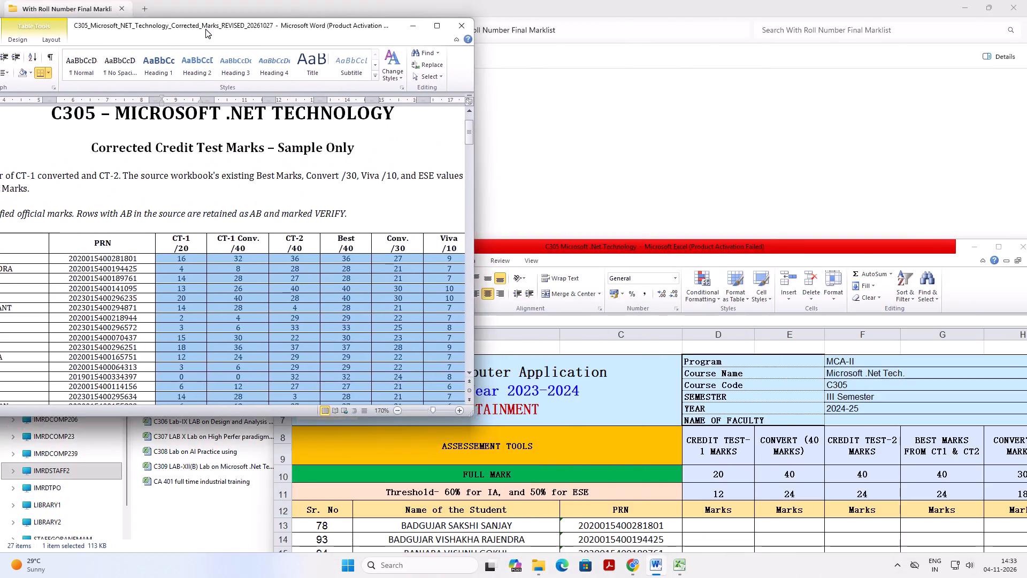
pyautogui.moveTo(205, 29); pyautogui.dragTo(404, 34)
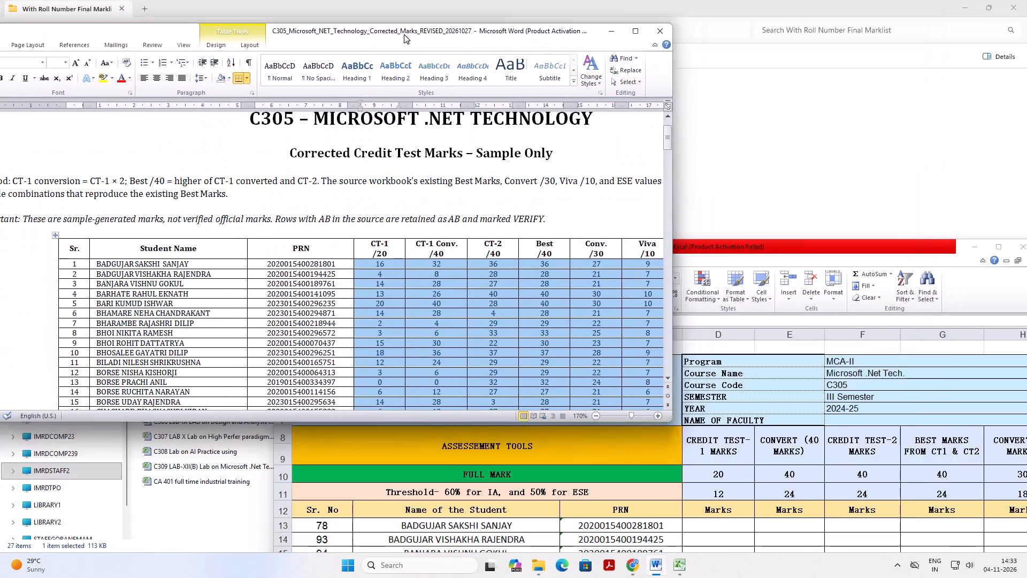
pyautogui.moveTo(404, 34); pyautogui.dragTo(412, 0)
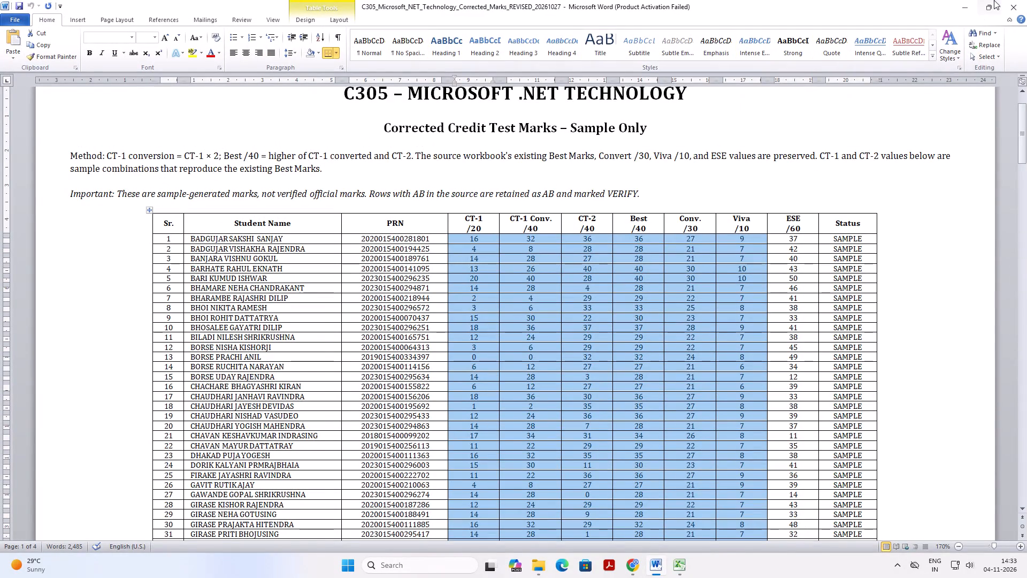
pyautogui.click(991, 5)
pyautogui.moveTo(695, 58); pyautogui.dragTo(1026, 0)
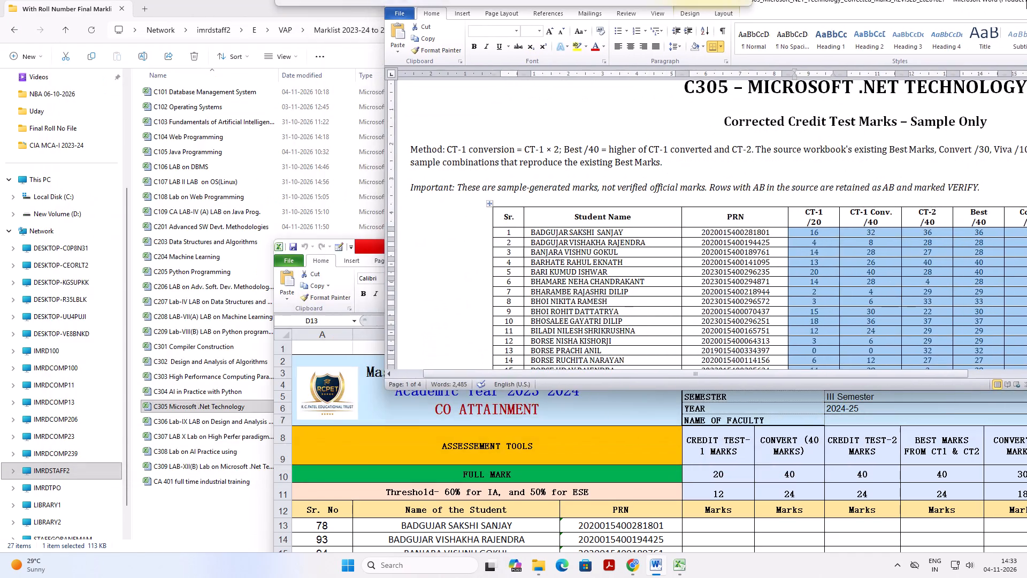
pyautogui.moveTo(1026, 0); pyautogui.dragTo(632, 54)
pyautogui.click(719, 54)
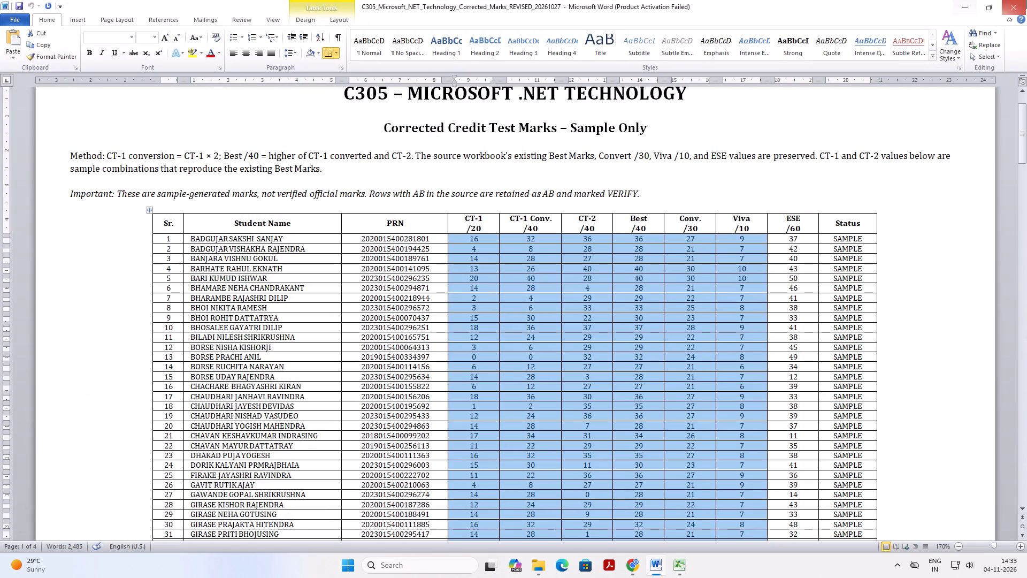
pyautogui.click(987, 6)
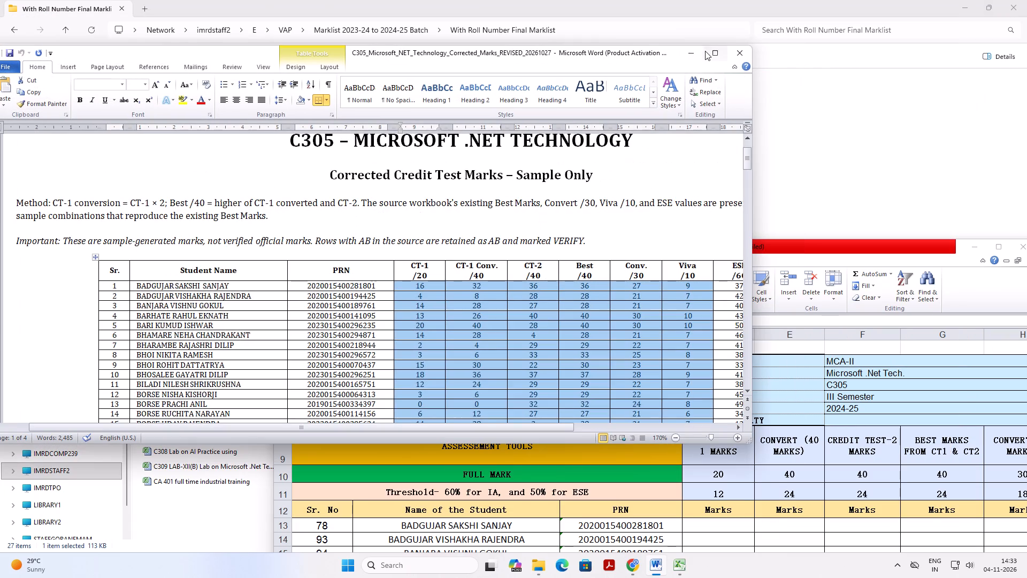
pyautogui.click(710, 51)
pyautogui.moveTo(578, 0); pyautogui.dragTo(608, 113)
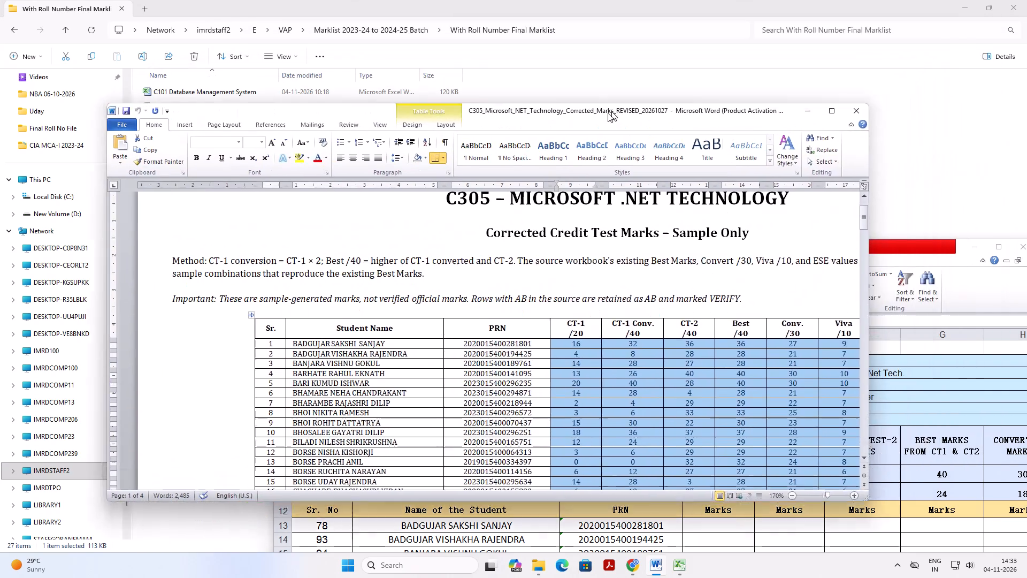
pyautogui.moveTo(608, 113); pyautogui.dragTo(407, 0)
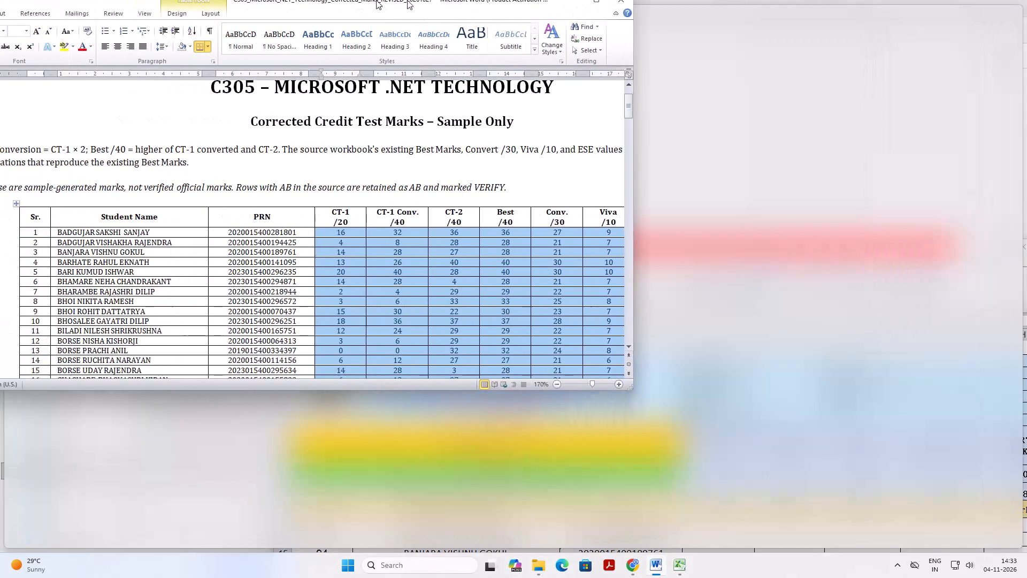
pyautogui.moveTo(407, 0); pyautogui.dragTo(454, 0)
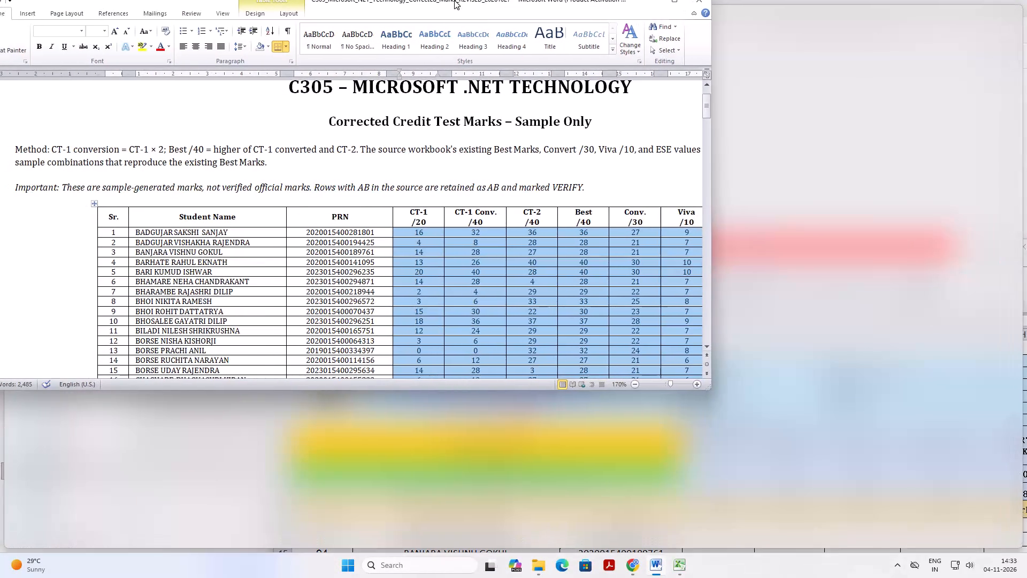
pyautogui.moveTo(454, 0); pyautogui.dragTo(594, 108)
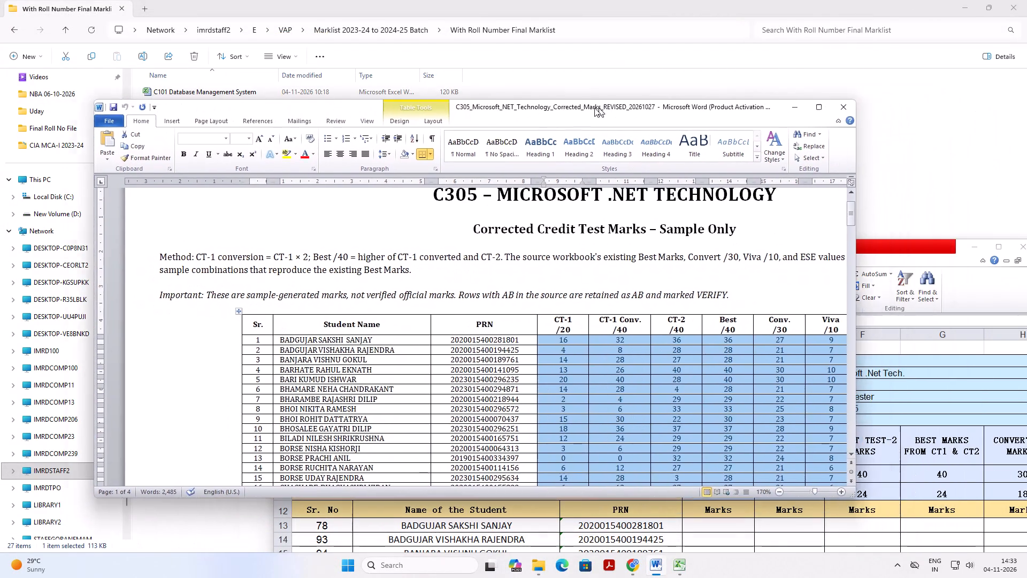
pyautogui.moveTo(594, 108); pyautogui.dragTo(448, 67)
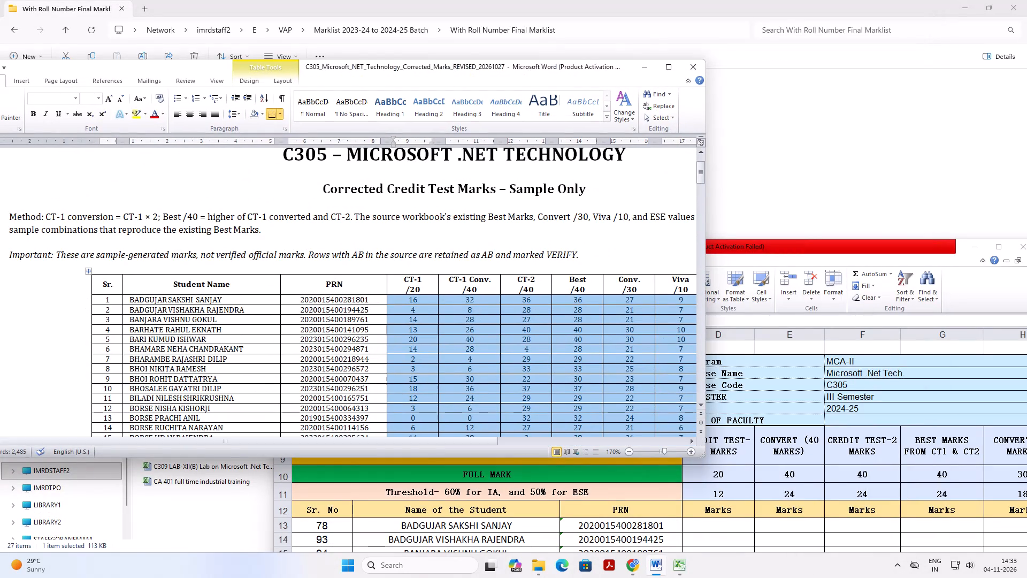
pyautogui.moveTo(407, 73); pyautogui.dragTo(542, 66)
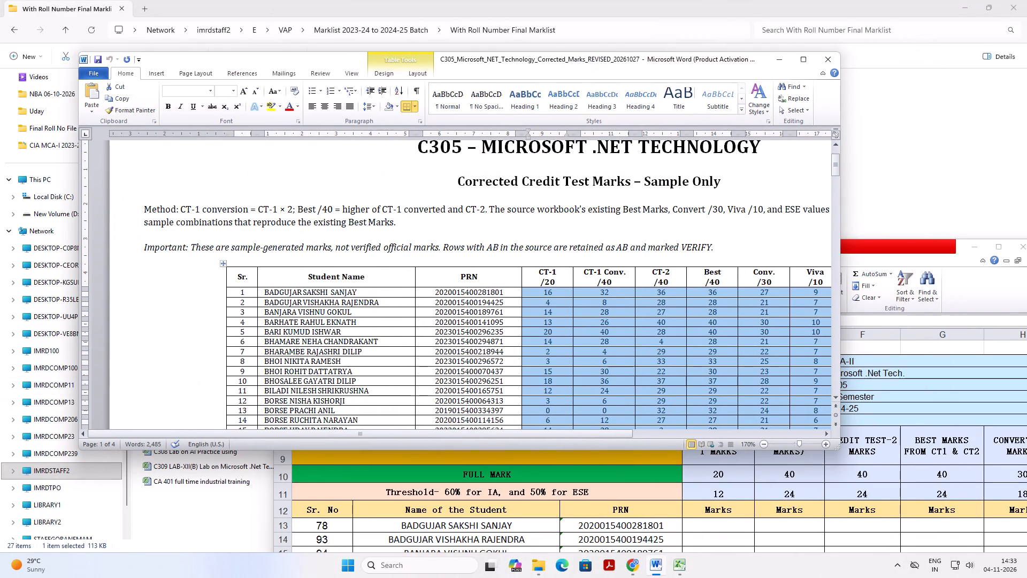
pyautogui.moveTo(540, 66); pyautogui.dragTo(453, 39)
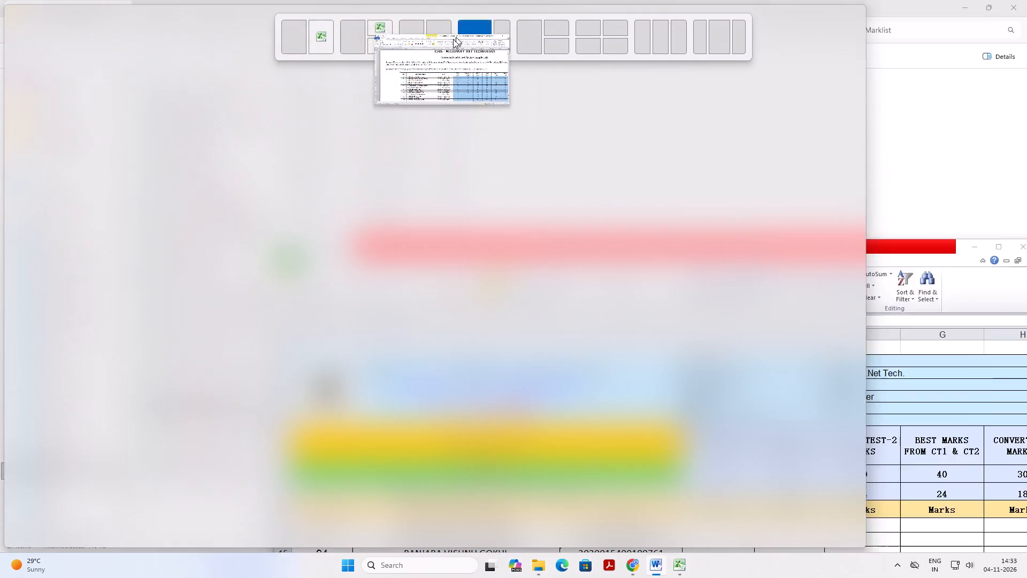
pyautogui.moveTo(453, 39); pyautogui.dragTo(404, 47)
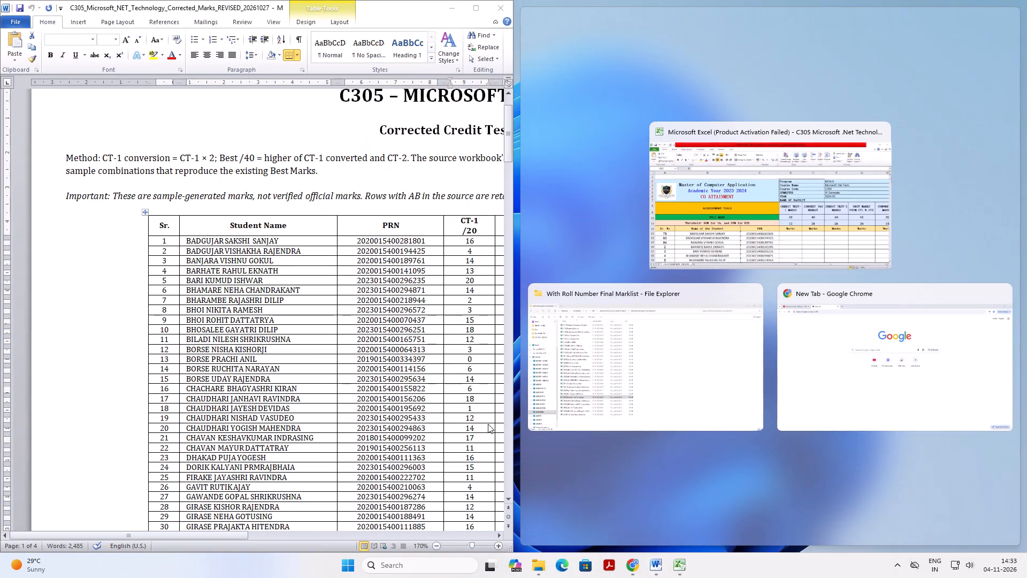
pyautogui.click(754, 164)
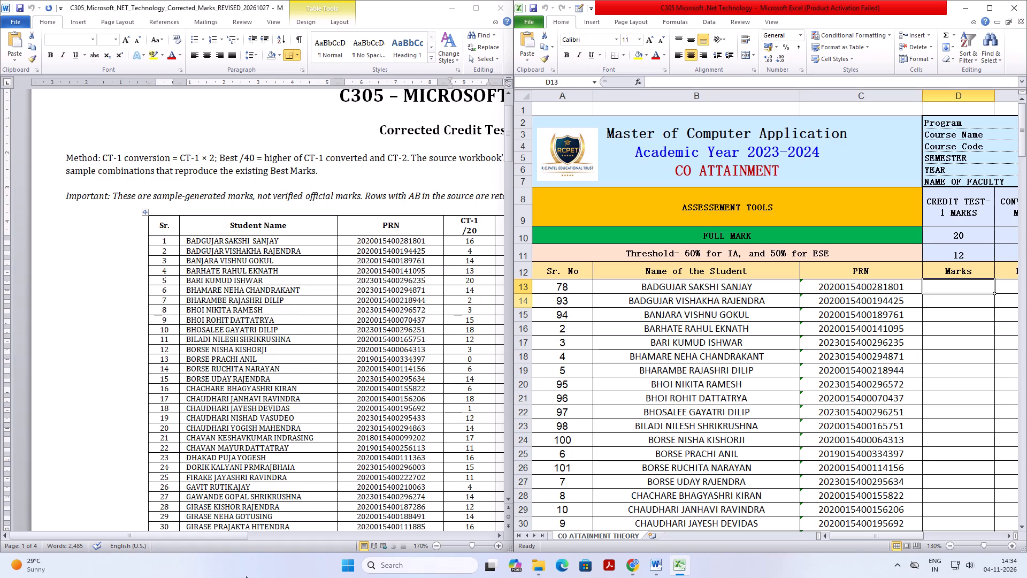
# Compare the CT-1 through Viva columns of the Word marks table with the workbook's assessment columns.
pyautogui.moveTo(168, 536); pyautogui.dragTo(159, 539)
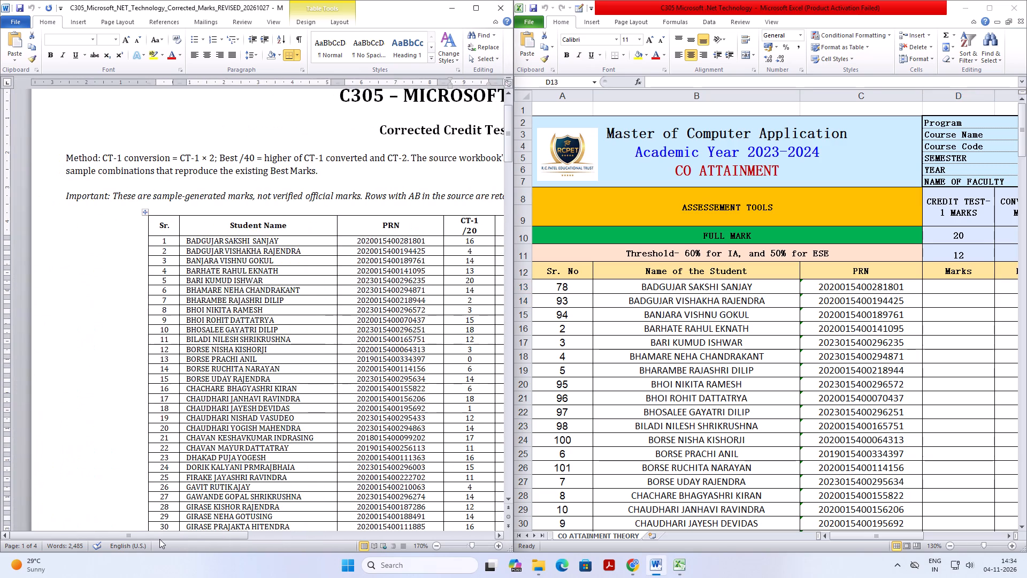
pyautogui.moveTo(159, 539); pyautogui.dragTo(286, 528)
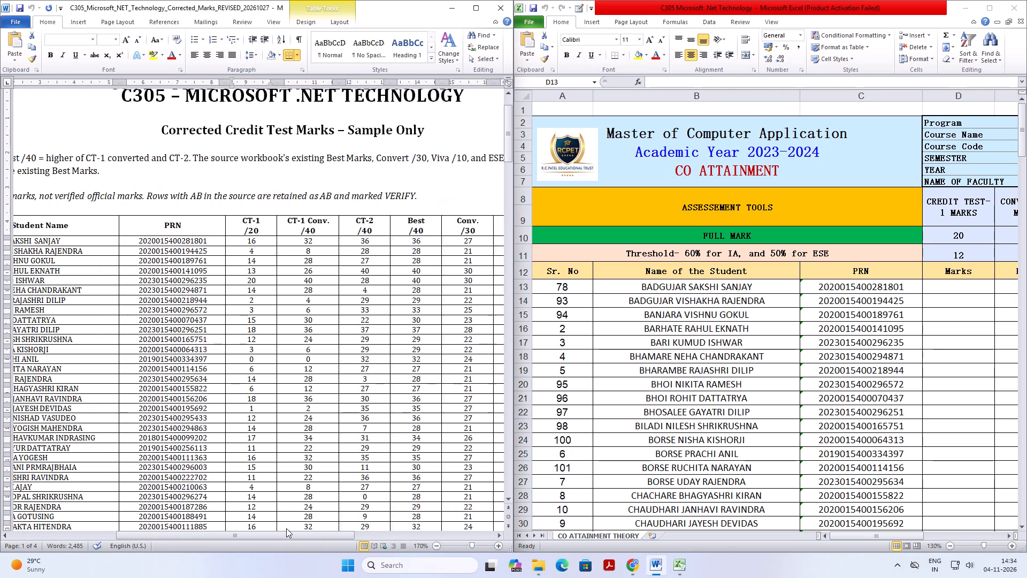
pyautogui.moveTo(286, 528); pyautogui.dragTo(343, 526)
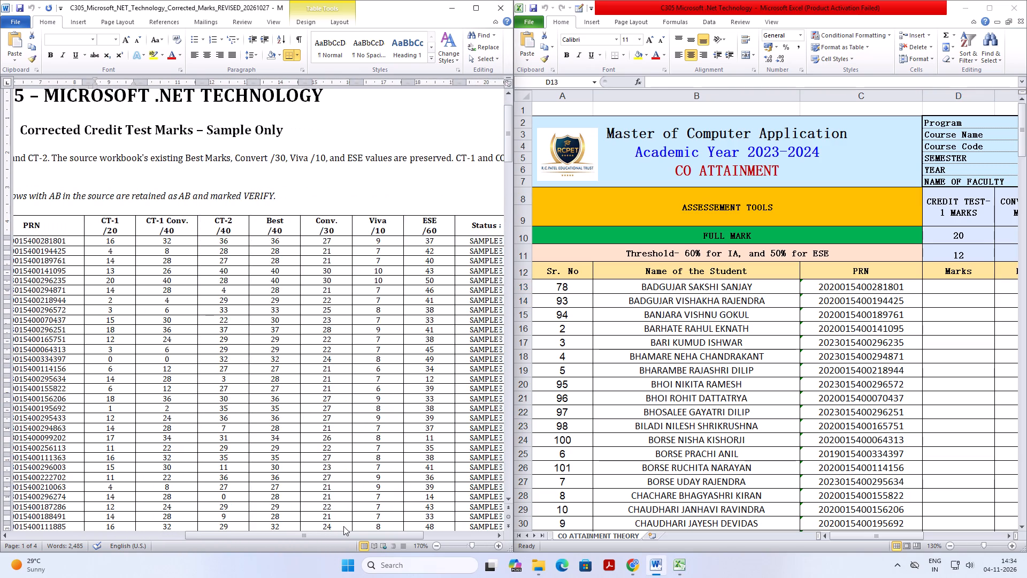
pyautogui.moveTo(343, 526); pyautogui.dragTo(340, 527)
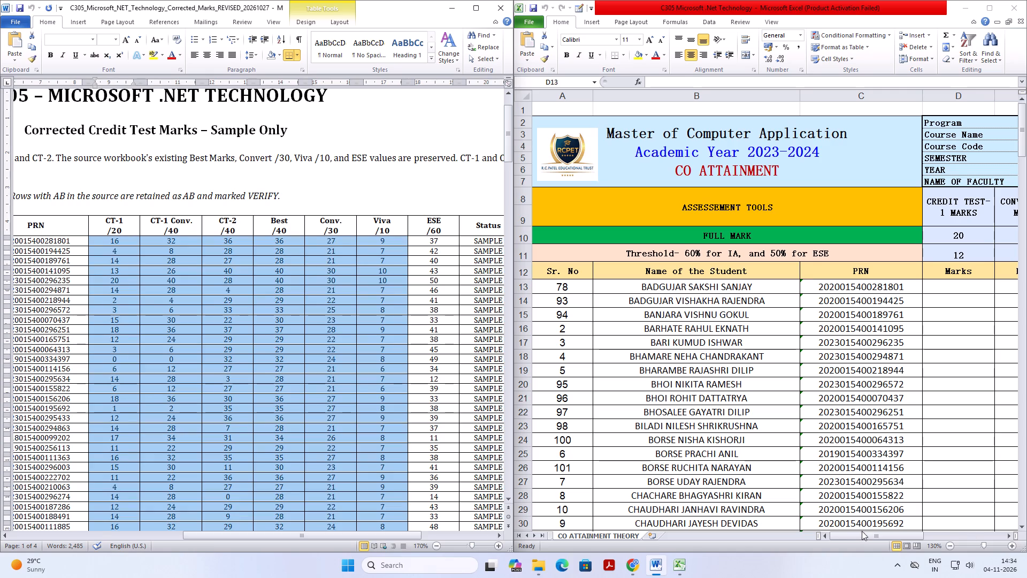
pyautogui.moveTo(854, 535); pyautogui.dragTo(914, 535)
pyautogui.moveTo(882, 537); pyautogui.dragTo(907, 539)
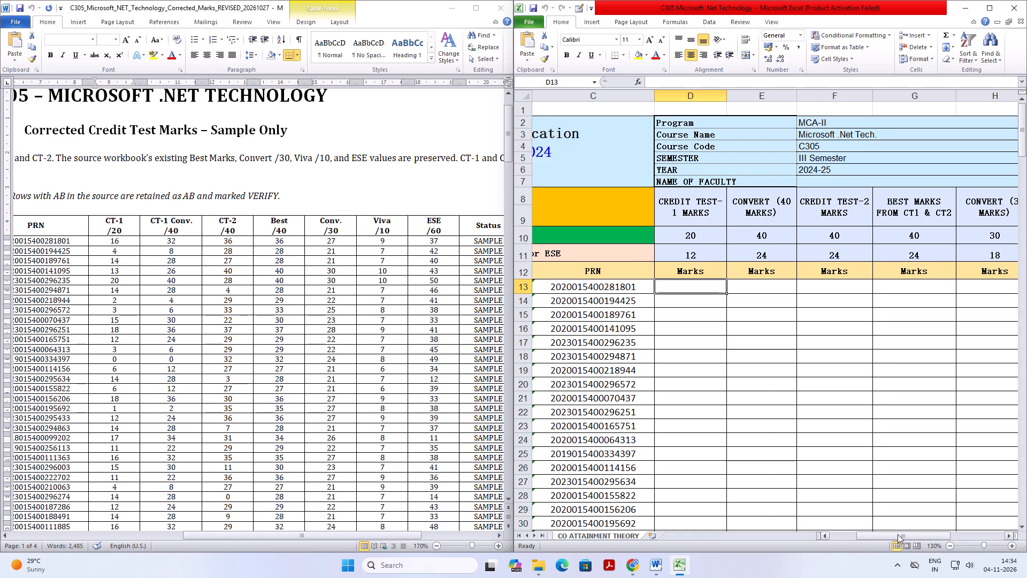
pyautogui.moveTo(898, 536); pyautogui.dragTo(943, 531)
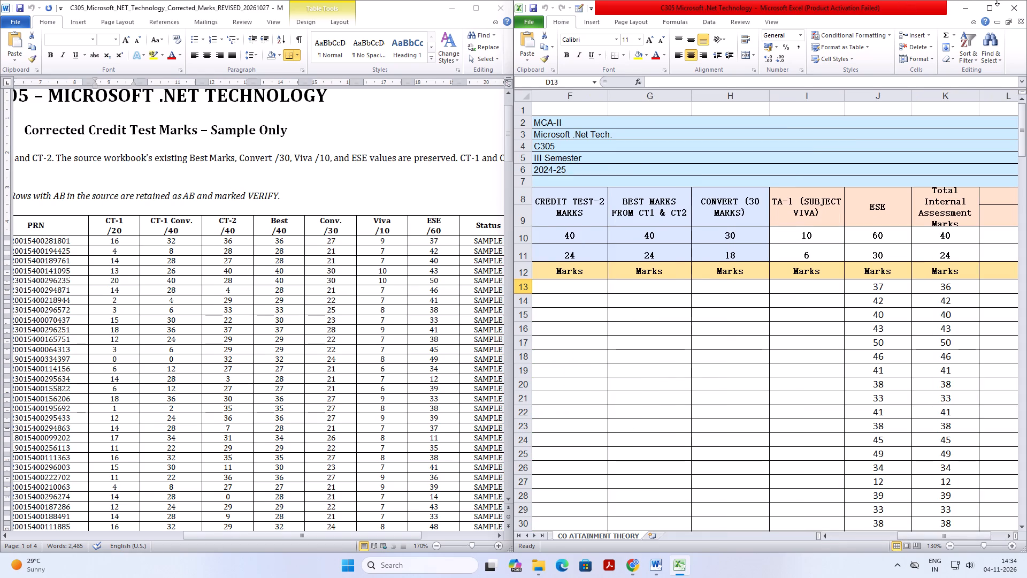
# Maximize the workbook and check its assessment headings one by one, from Credit Test-1 Marks to TA-1 (Subject Viva).
pyautogui.click(994, 9)
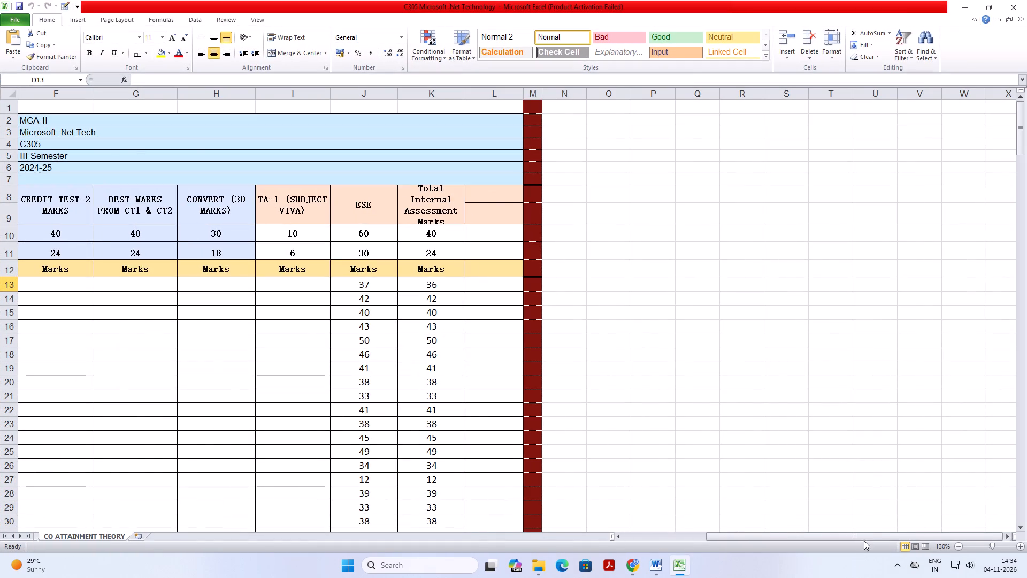
pyautogui.moveTo(870, 535); pyautogui.dragTo(679, 556)
pyautogui.click(440, 210)
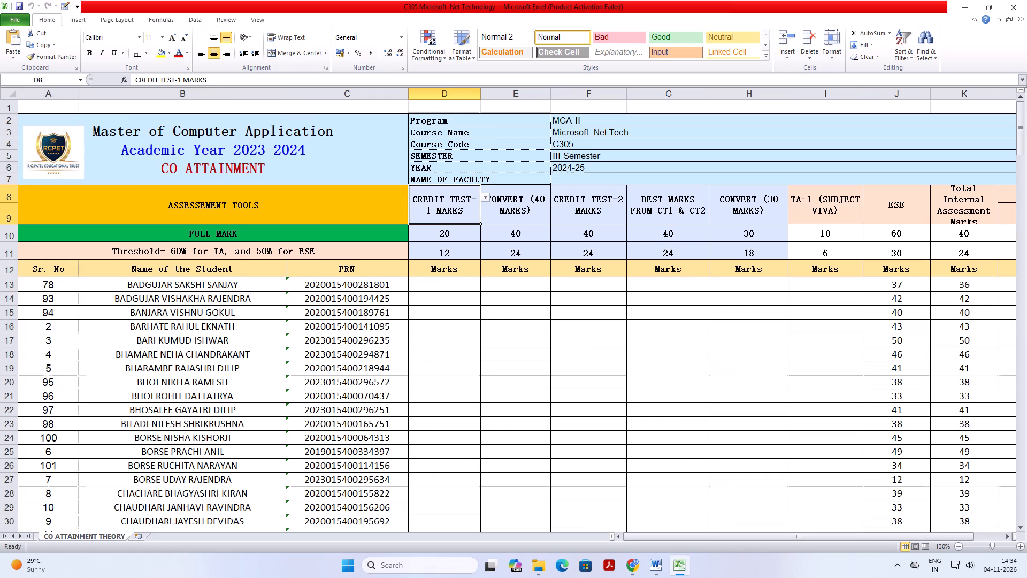
pyautogui.click(499, 206)
pyautogui.click(596, 196)
pyautogui.click(671, 201)
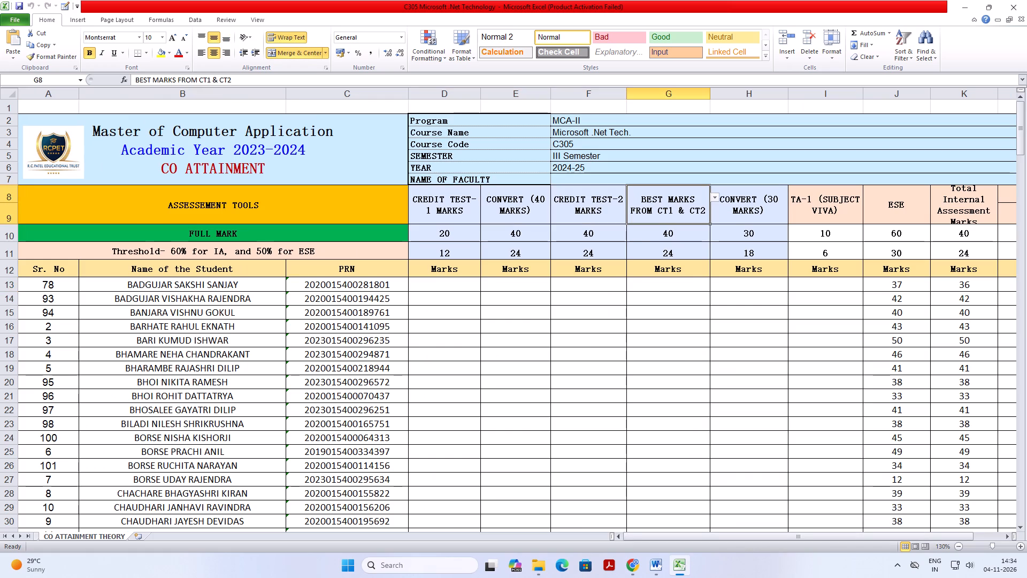
pyautogui.click(730, 200)
pyautogui.click(802, 205)
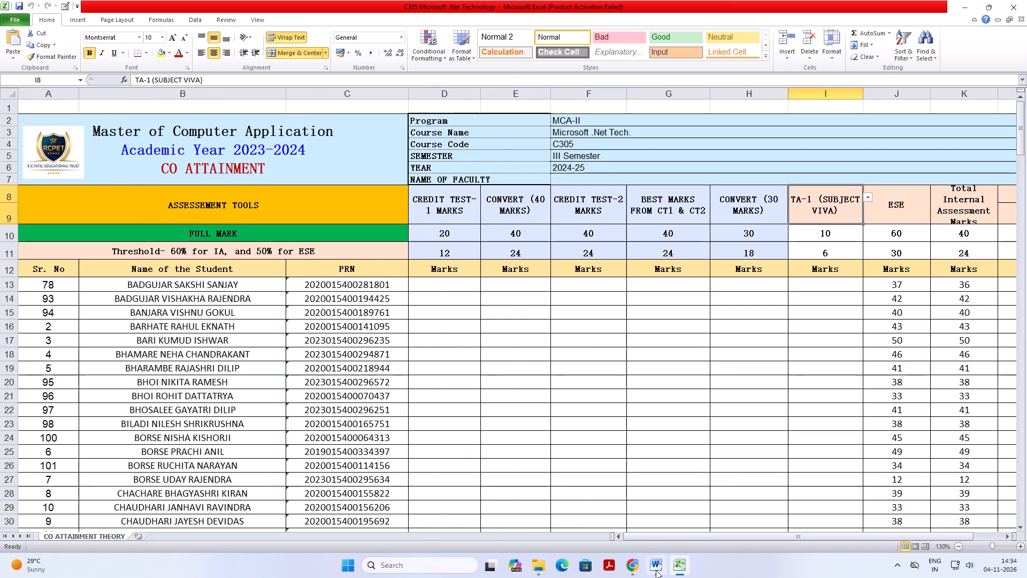
# Return to the C305 Word document and copy the selected CT-1 to Viva marks for students 1 to 51 again.
pyautogui.click(656, 570)
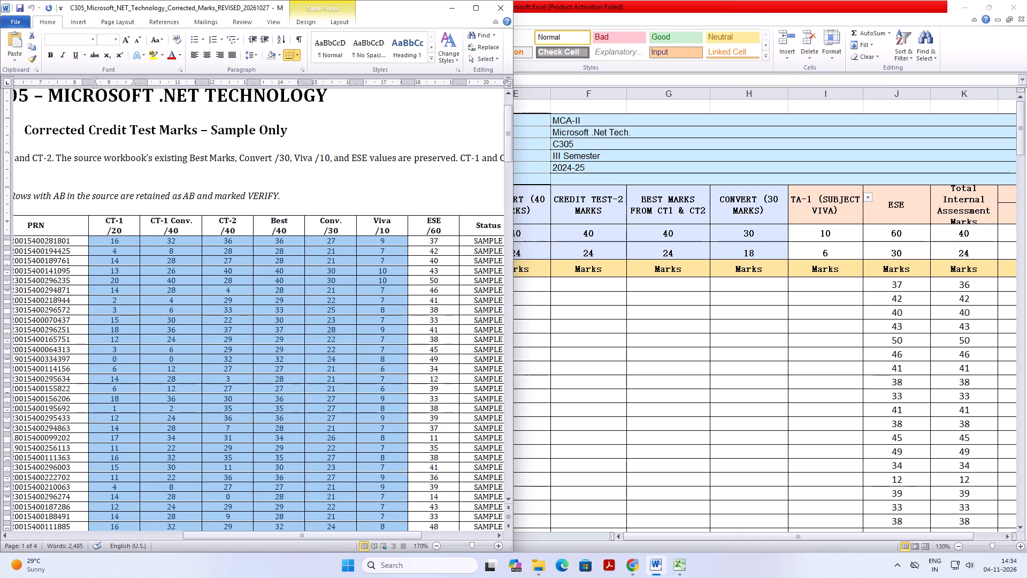
pyautogui.scroll(-8, 342, 374)
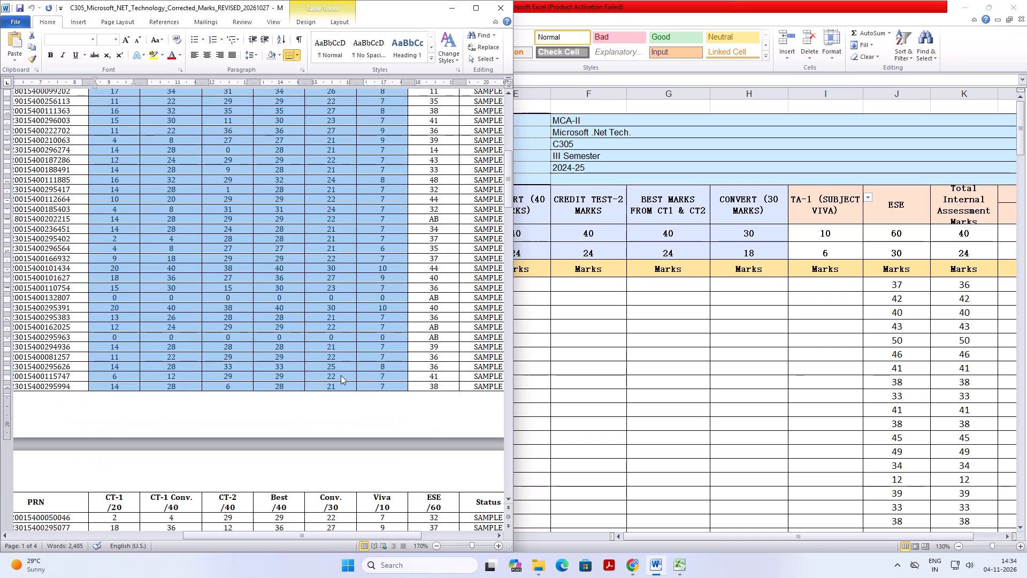
pyautogui.hotkey('ctrl', 'c')
pyautogui.hotkey('ctrl', 'c')
pyautogui.moveTo(355, 539); pyautogui.dragTo(227, 543)
# Switch to the C305 workbook and paste the copied marks starting at cell D13, across columns D to I.
pyautogui.click(611, 356)
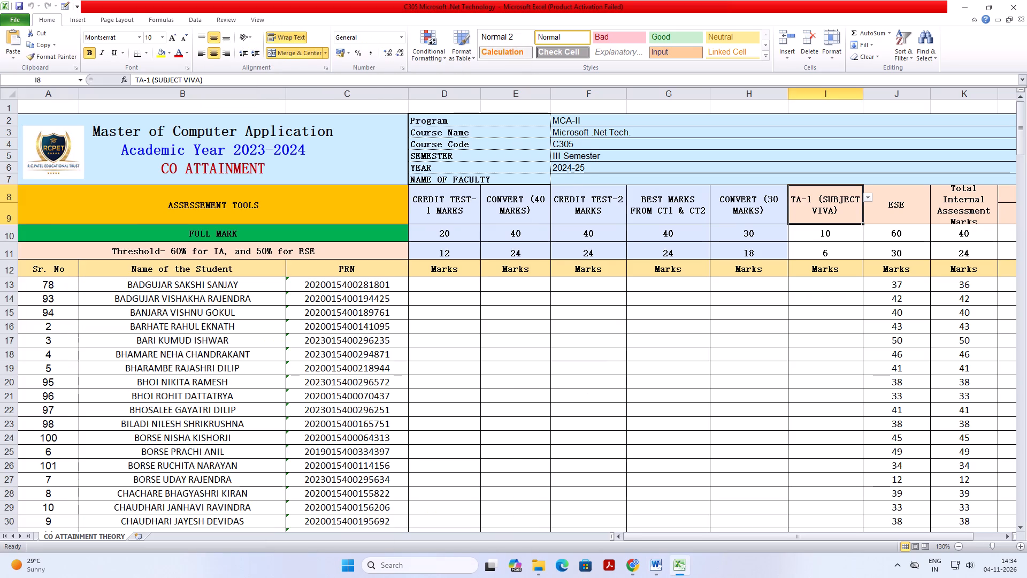
pyautogui.moveTo(434, 285); pyautogui.dragTo(859, 279)
pyautogui.hotkey('ctrl', 'v')
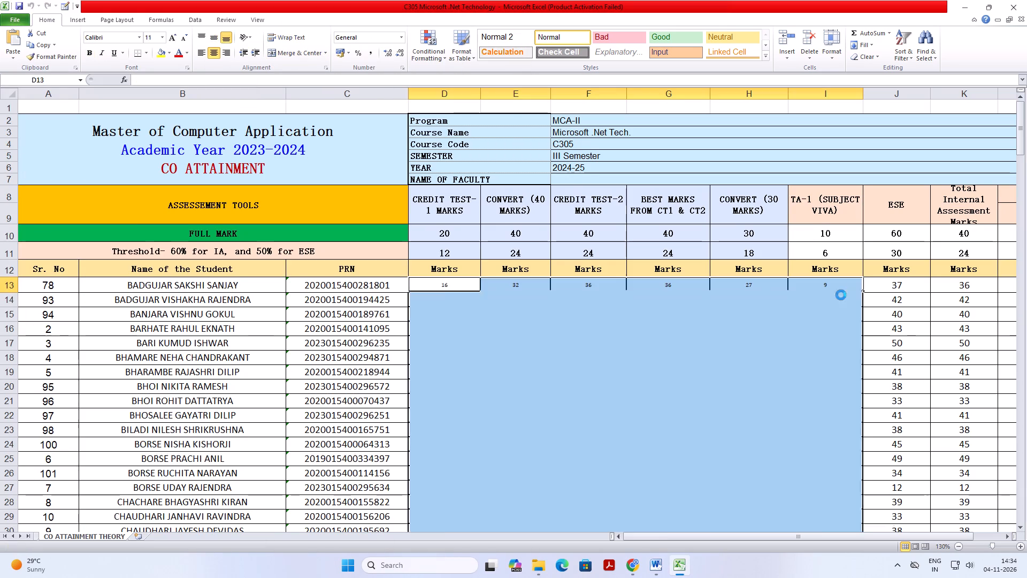
# Apply Match Destination Formatting to the marks pasted in rows 13 to 63 and check them against the student rows.
pyautogui.scroll(-17, 666, 386)
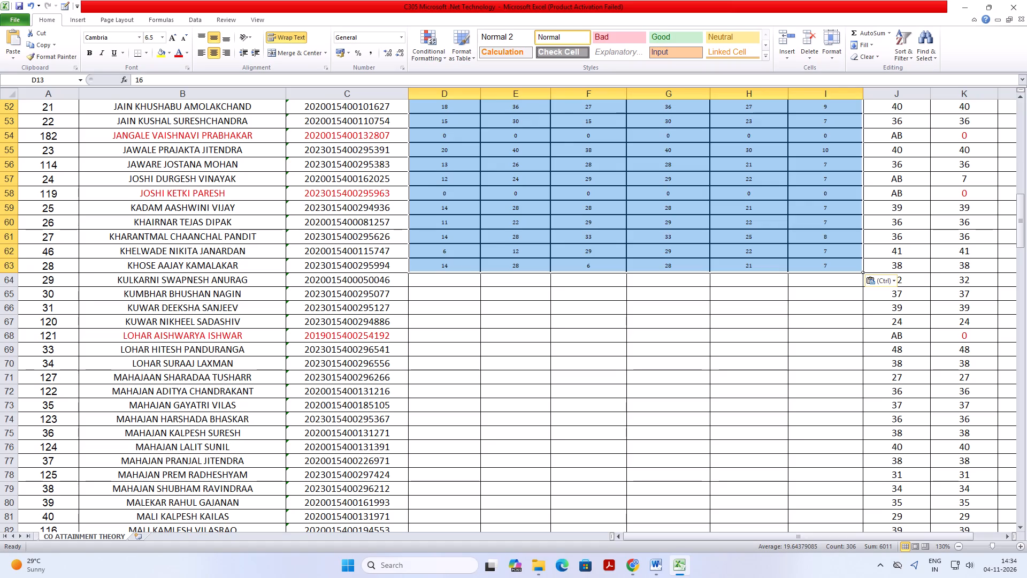
pyautogui.click(870, 279)
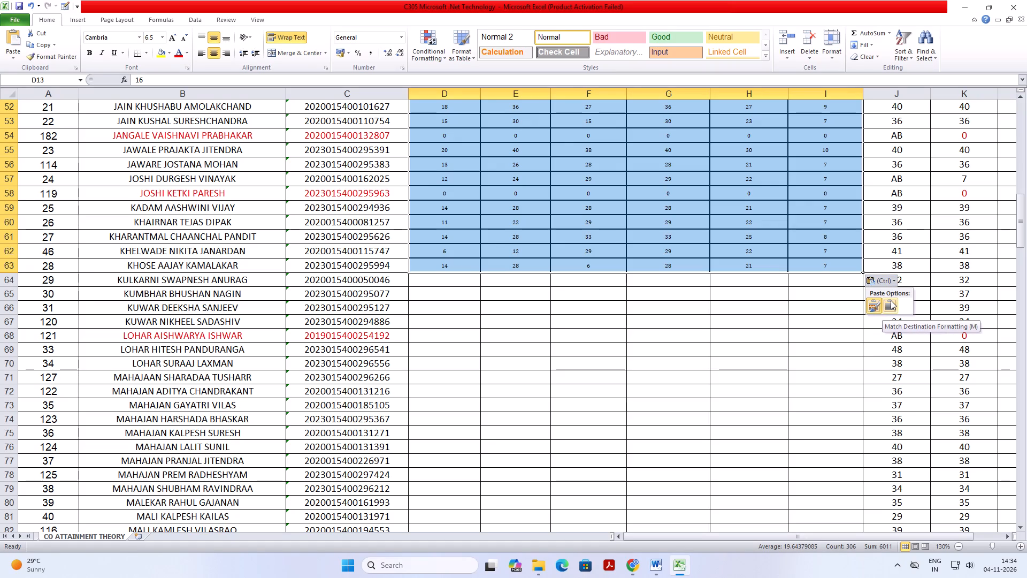
pyautogui.click(891, 300)
pyautogui.click(775, 316)
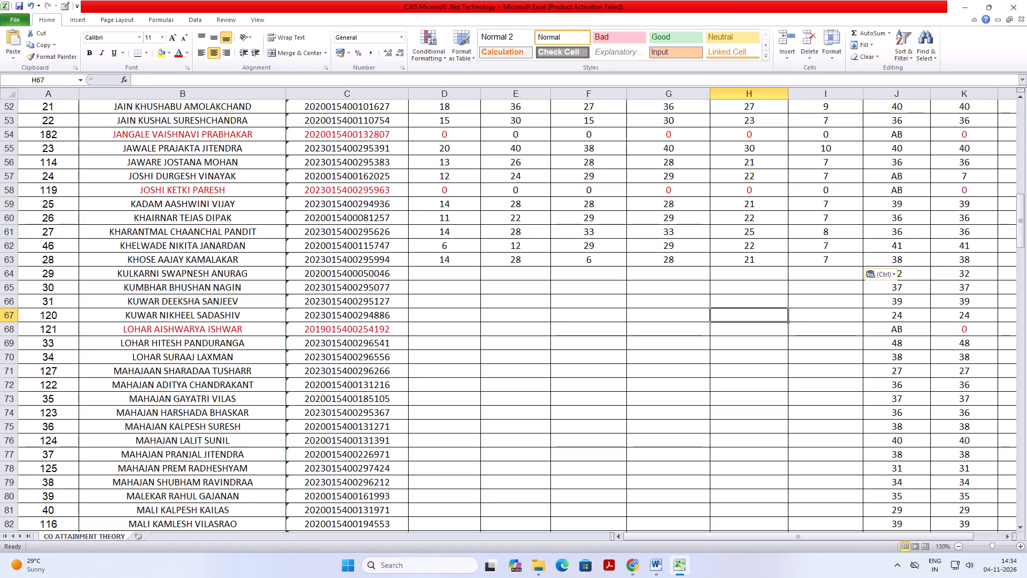
pyautogui.scroll(4, 740, 424)
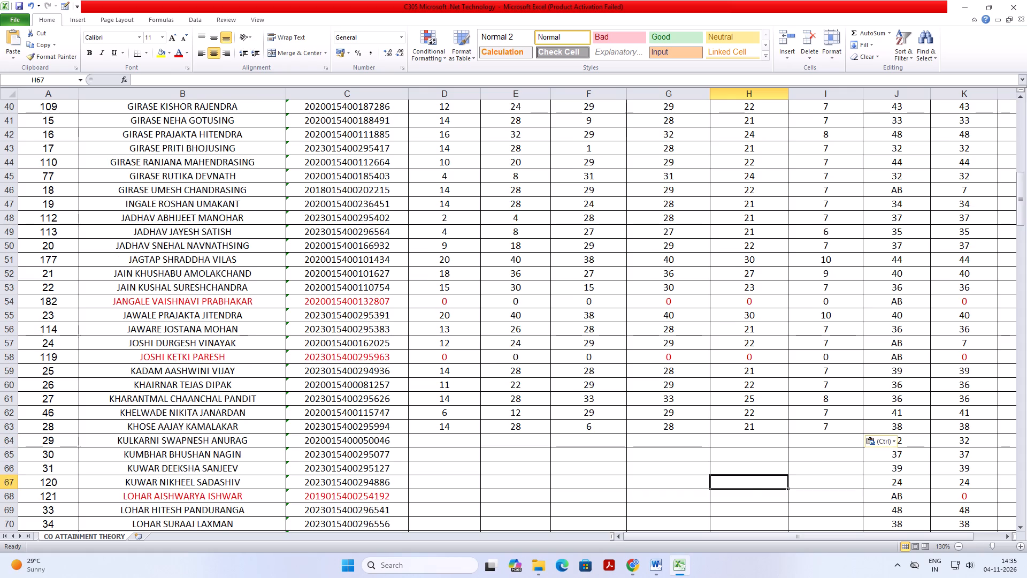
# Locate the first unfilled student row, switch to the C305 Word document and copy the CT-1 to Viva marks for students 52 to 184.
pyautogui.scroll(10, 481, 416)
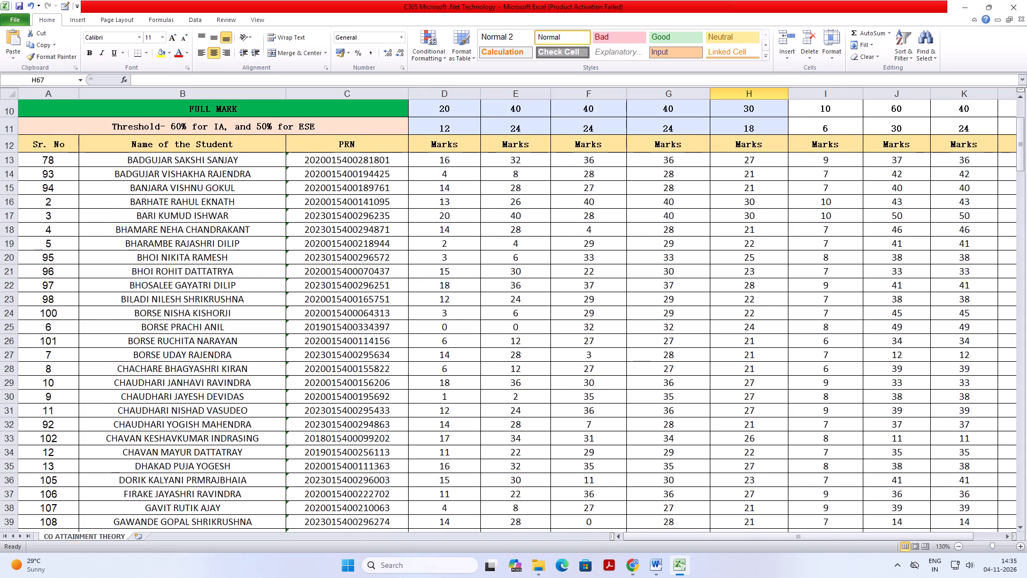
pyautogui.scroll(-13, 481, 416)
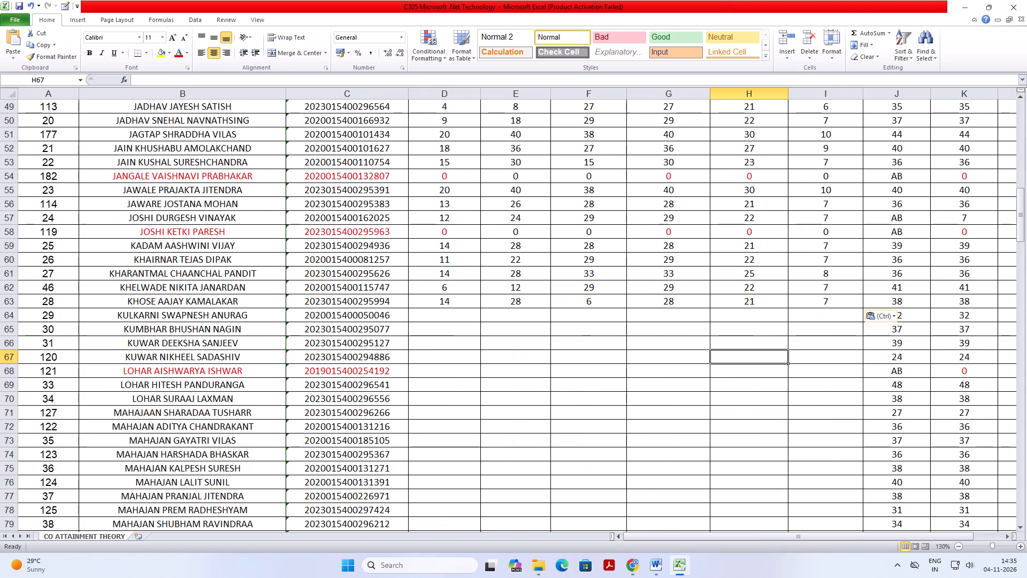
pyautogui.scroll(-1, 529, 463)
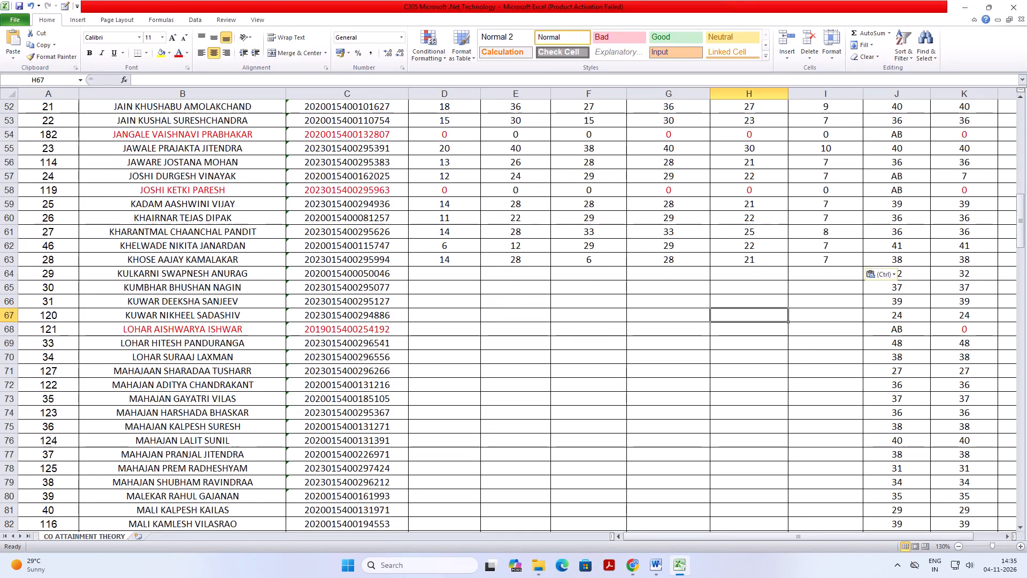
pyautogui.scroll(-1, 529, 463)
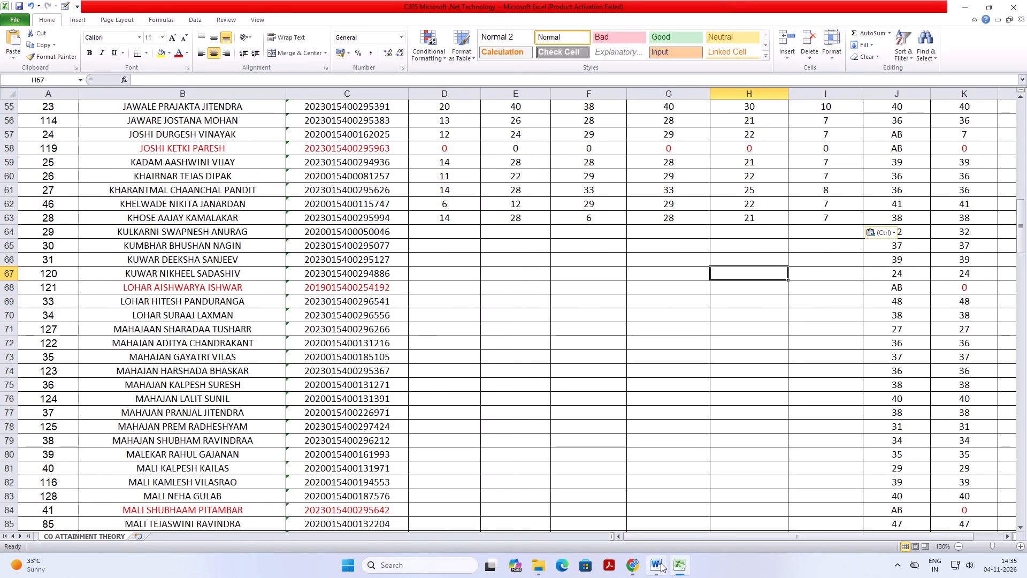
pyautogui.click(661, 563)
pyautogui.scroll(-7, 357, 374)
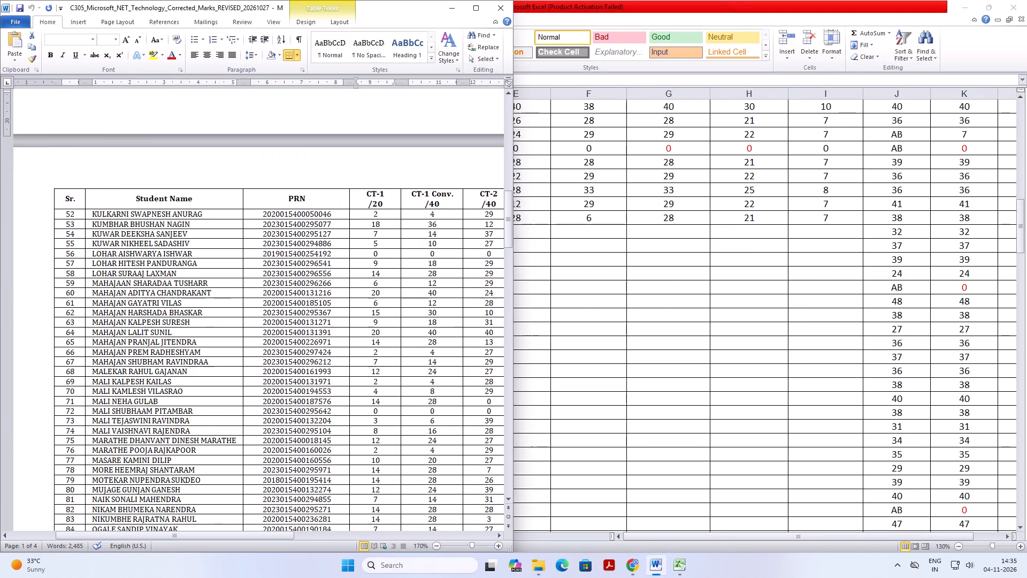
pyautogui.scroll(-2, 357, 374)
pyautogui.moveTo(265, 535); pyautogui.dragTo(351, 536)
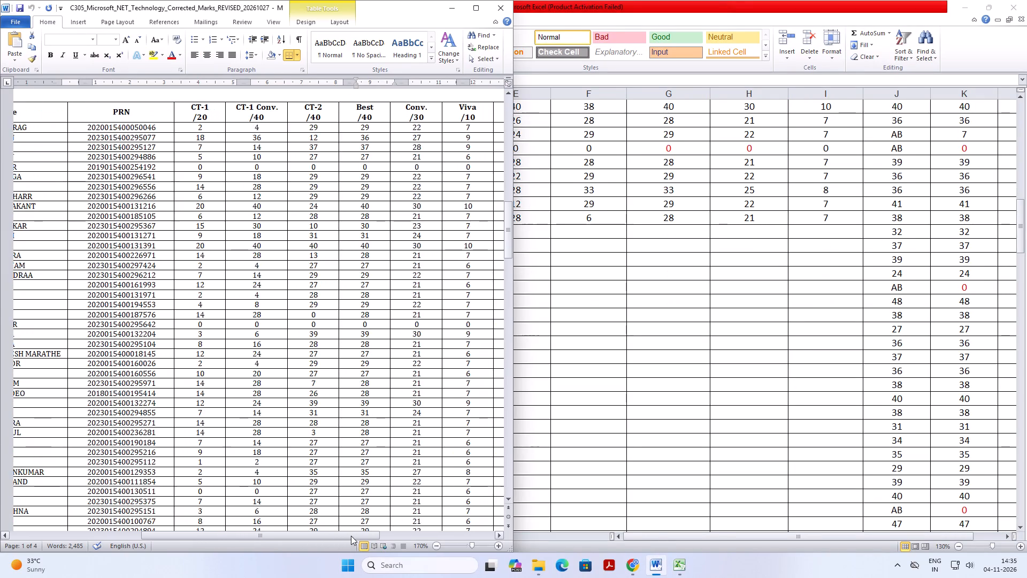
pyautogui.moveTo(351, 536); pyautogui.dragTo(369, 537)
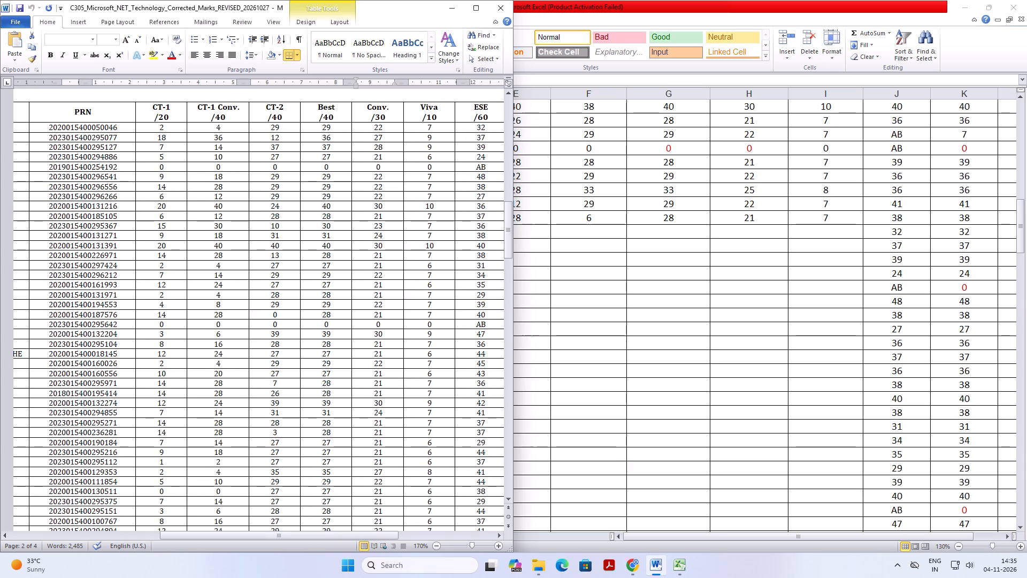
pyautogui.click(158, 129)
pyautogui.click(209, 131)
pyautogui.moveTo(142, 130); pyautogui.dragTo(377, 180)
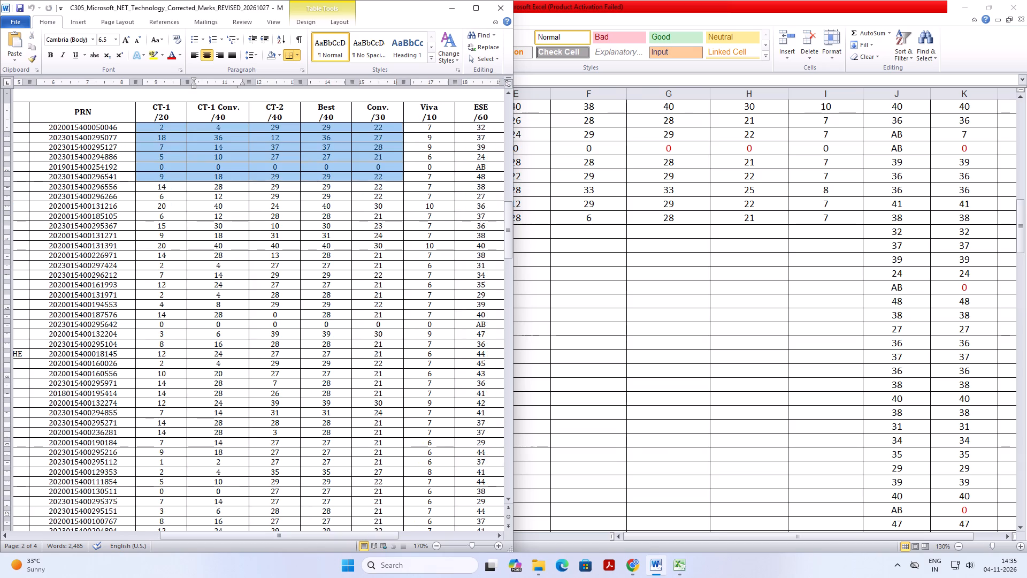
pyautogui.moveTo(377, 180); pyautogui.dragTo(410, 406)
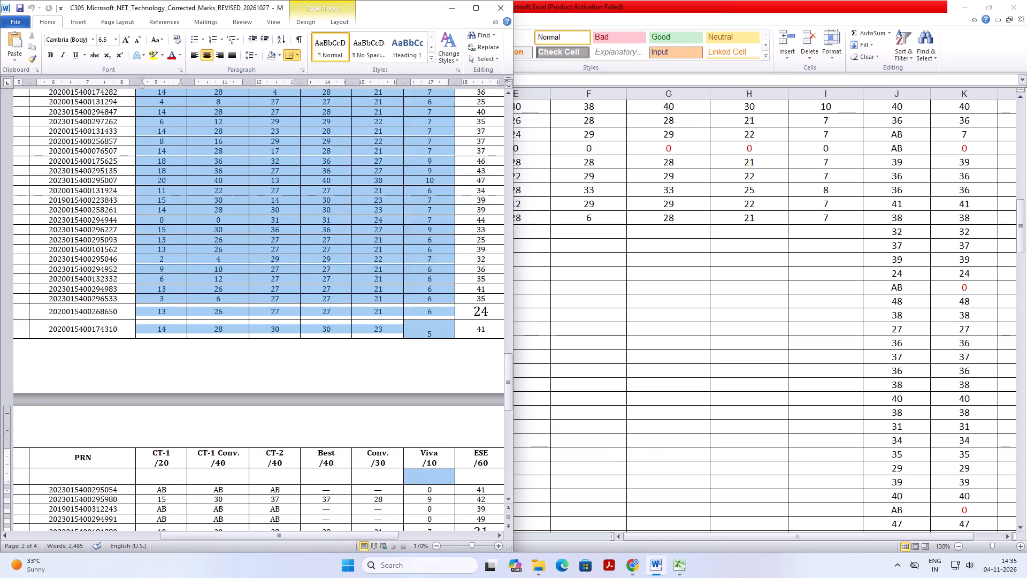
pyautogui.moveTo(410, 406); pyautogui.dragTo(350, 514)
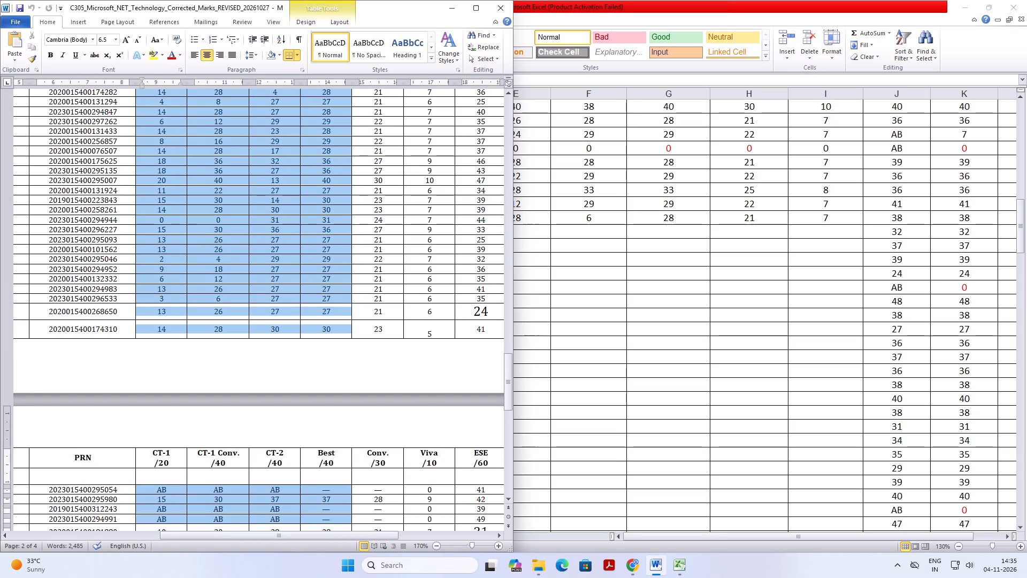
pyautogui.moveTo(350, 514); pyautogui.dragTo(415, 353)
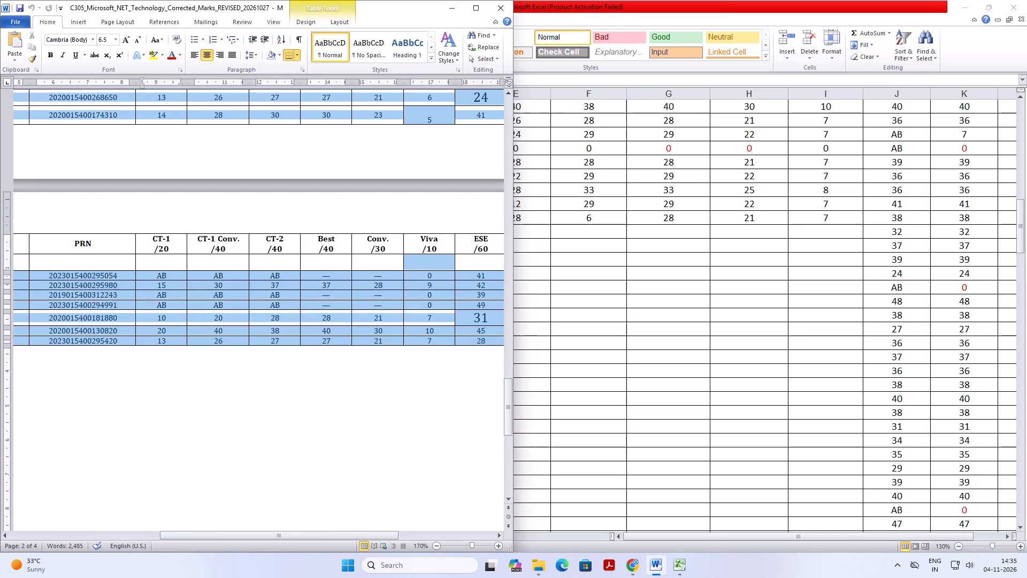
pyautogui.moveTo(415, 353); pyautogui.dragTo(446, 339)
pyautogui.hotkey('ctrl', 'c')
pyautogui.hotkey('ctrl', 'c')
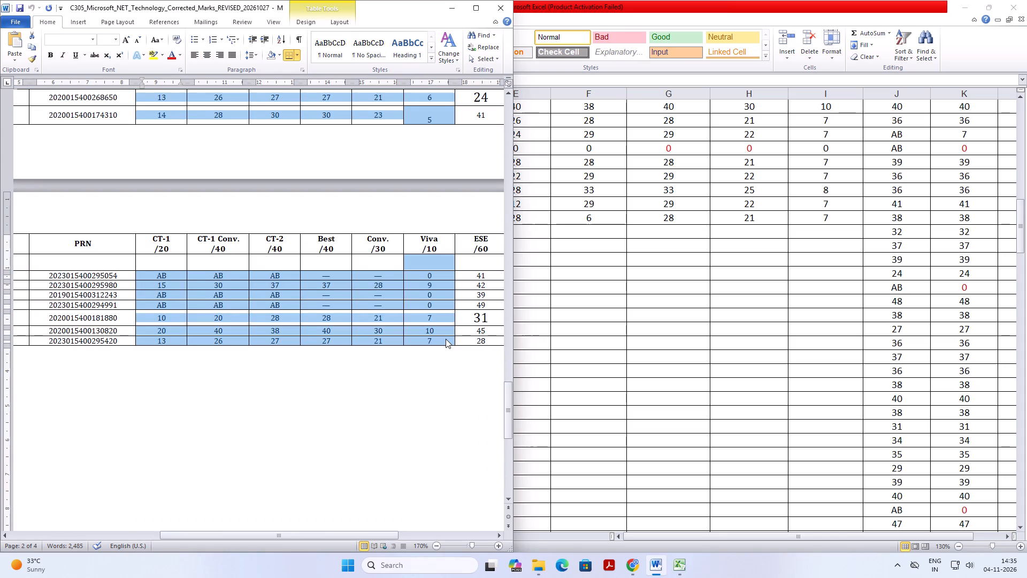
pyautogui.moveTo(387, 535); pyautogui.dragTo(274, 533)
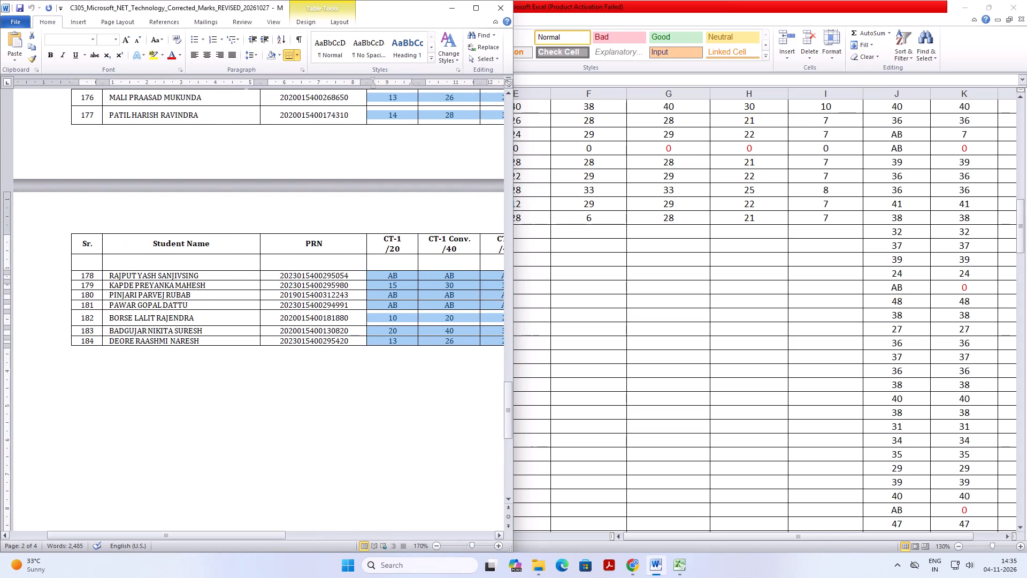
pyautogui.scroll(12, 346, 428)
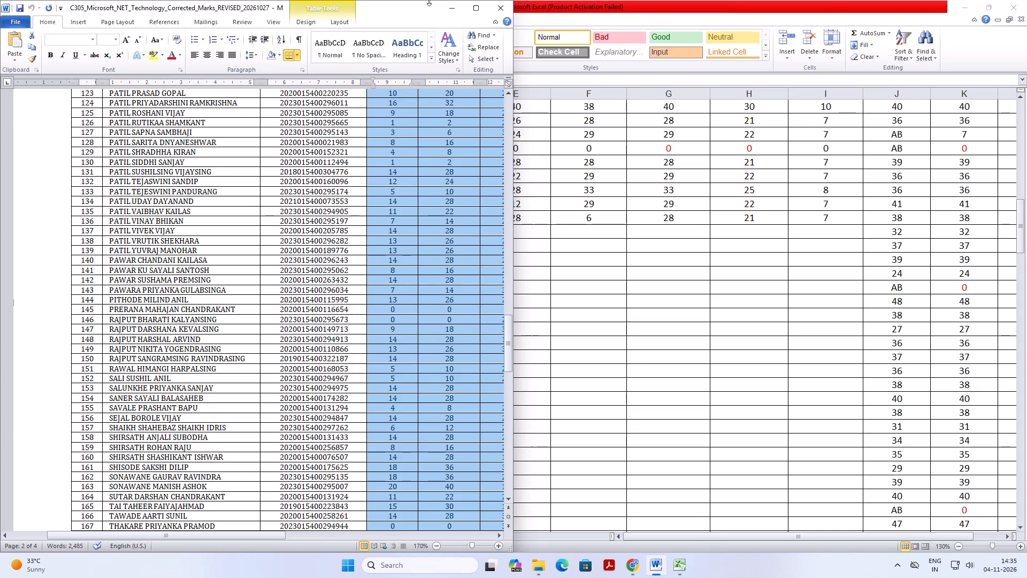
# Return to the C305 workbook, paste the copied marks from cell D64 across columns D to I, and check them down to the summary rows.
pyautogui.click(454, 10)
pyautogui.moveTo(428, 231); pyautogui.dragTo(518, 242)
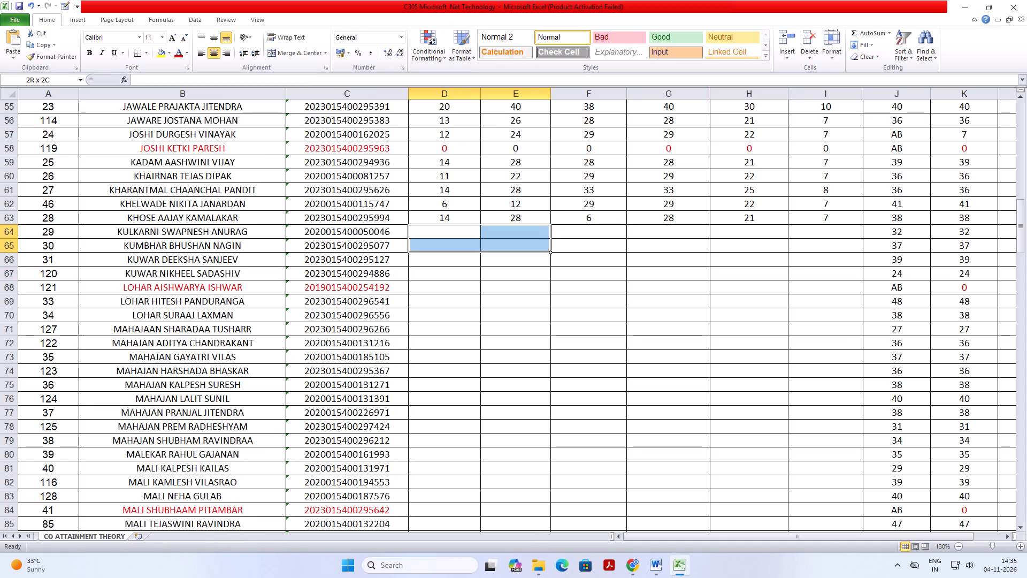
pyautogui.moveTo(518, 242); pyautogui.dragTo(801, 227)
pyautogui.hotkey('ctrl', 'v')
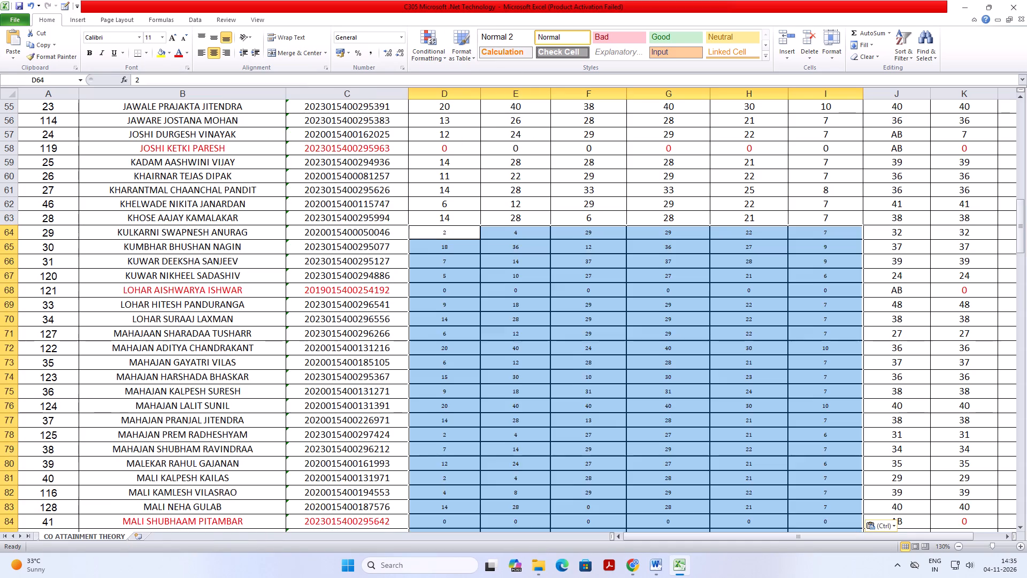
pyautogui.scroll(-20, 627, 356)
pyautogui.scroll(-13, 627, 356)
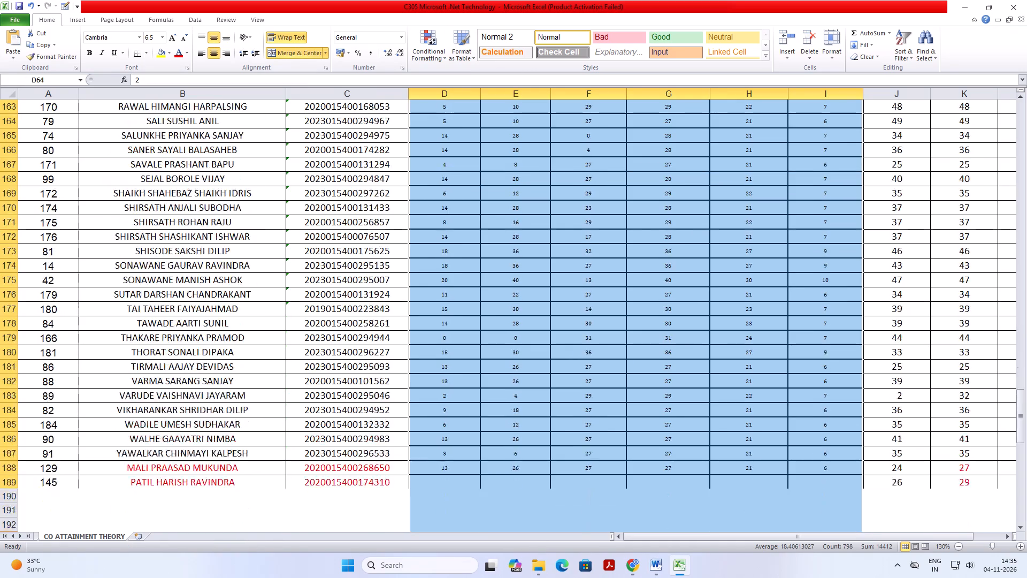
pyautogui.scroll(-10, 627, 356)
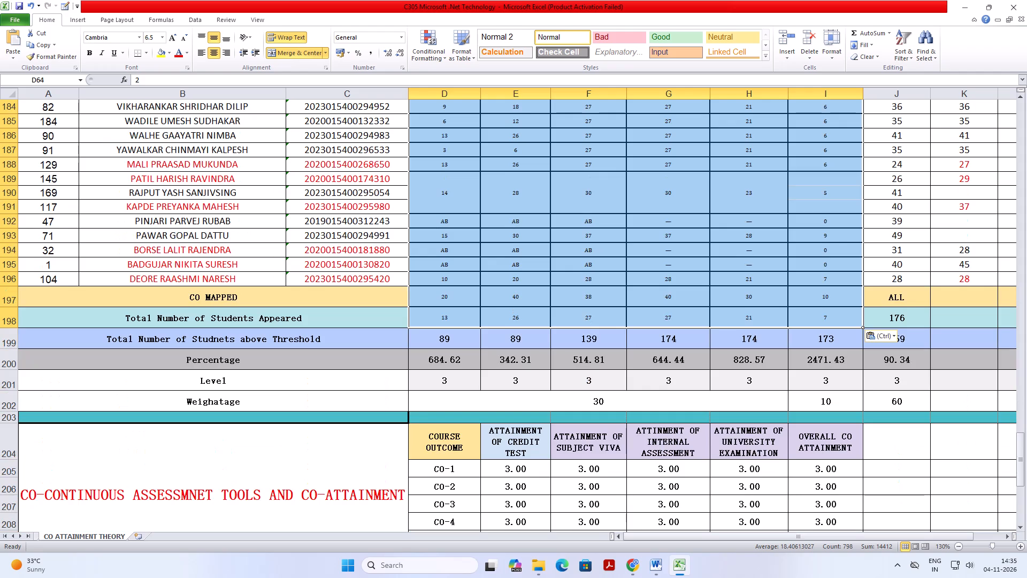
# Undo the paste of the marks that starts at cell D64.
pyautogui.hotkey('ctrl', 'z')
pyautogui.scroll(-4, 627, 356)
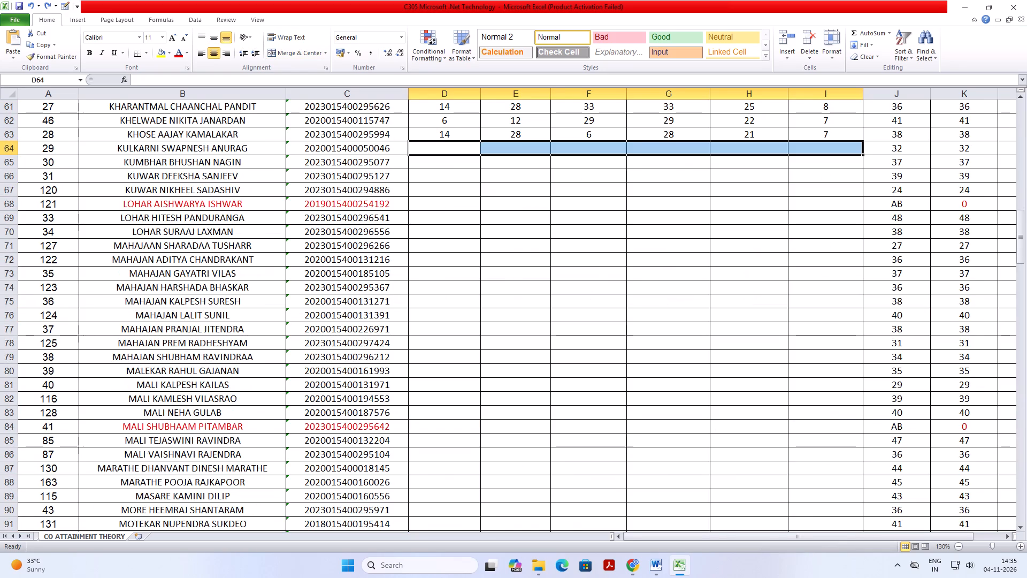
# Switch to Chrome, browse the YouTube recommendations beside the playing video, and play the Gehra Hua lyrical full version.
pyautogui.click(637, 564)
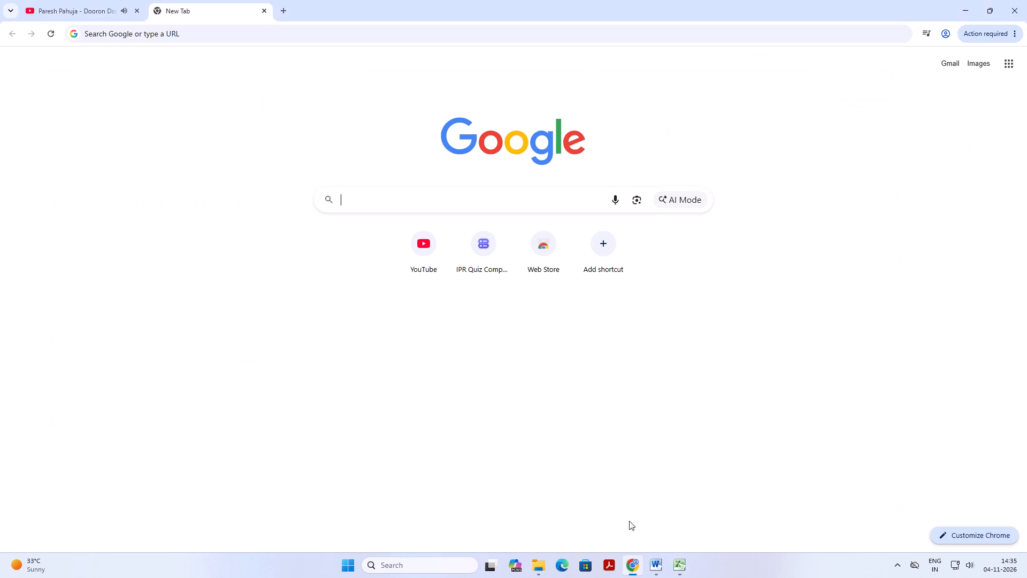
pyautogui.click(73, 1)
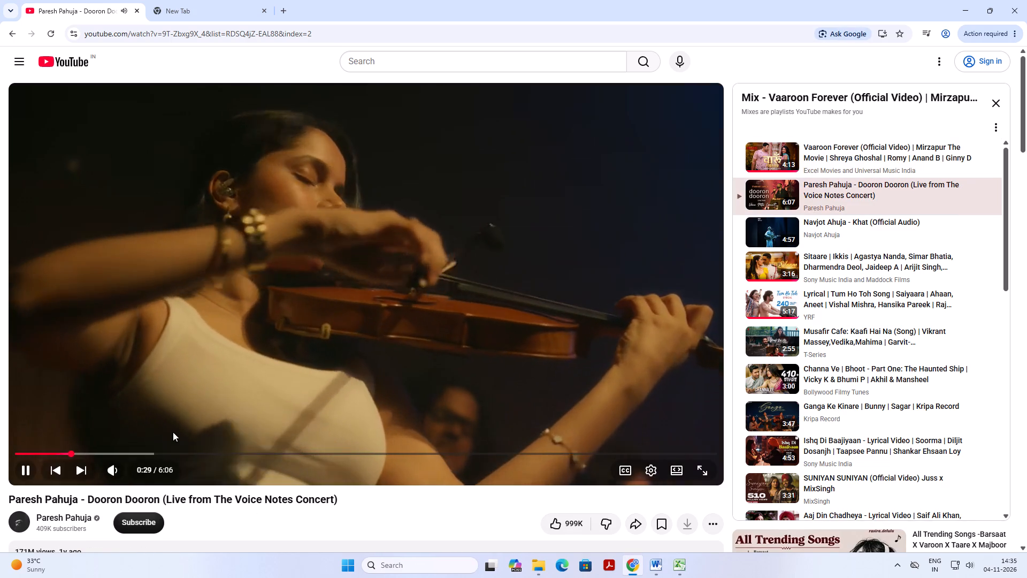
pyautogui.scroll(-6, 317, 408)
pyautogui.scroll(-3, 784, 391)
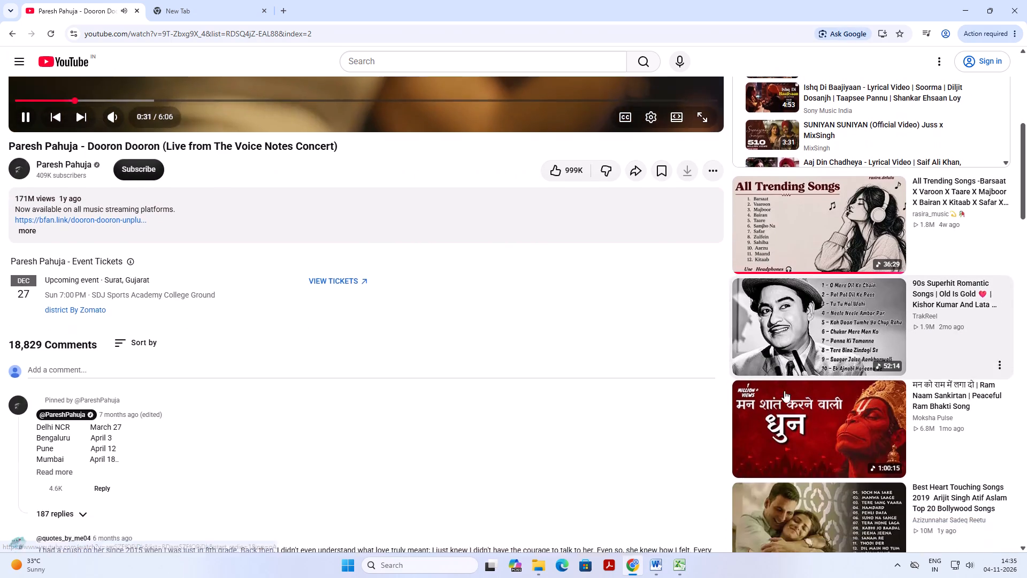
pyautogui.scroll(-11, 784, 391)
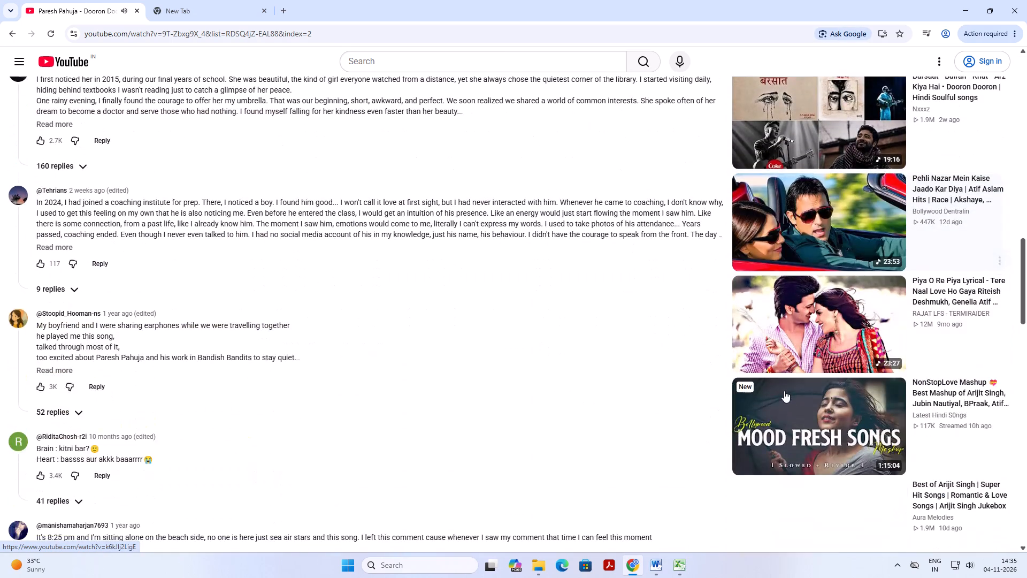
pyautogui.scroll(-10, 784, 391)
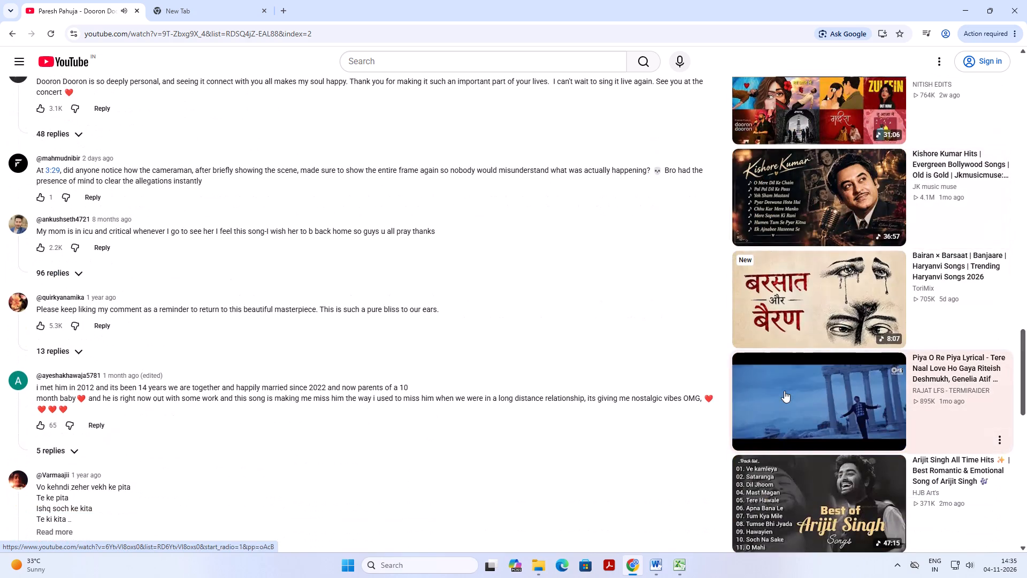
pyautogui.scroll(-8, 796, 380)
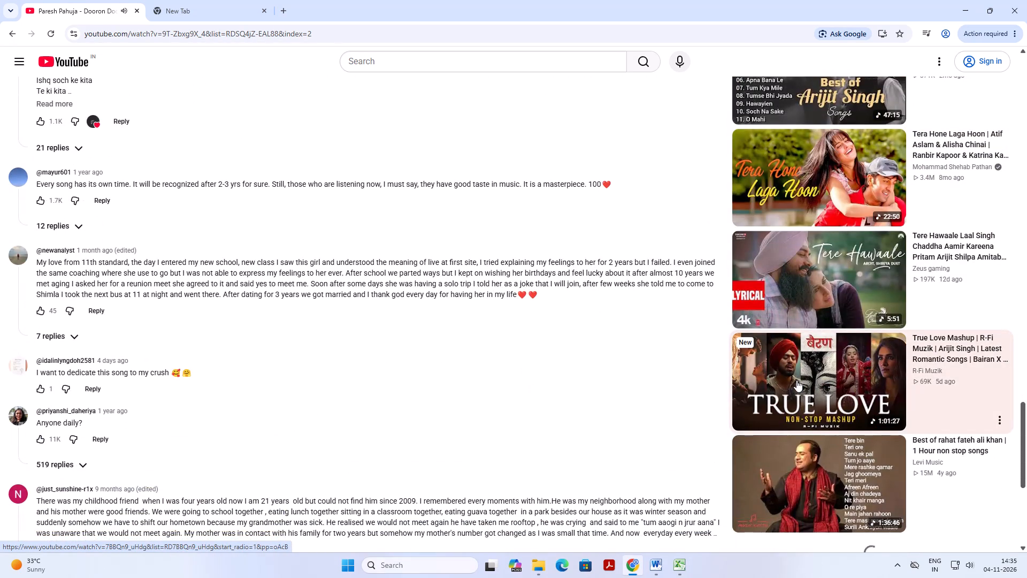
pyautogui.scroll(-10, 796, 380)
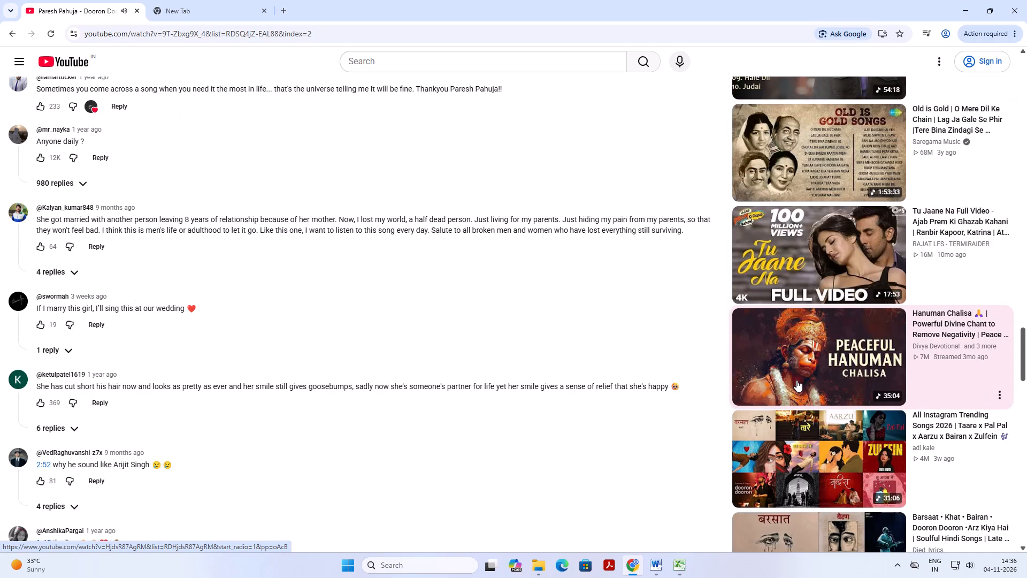
pyautogui.scroll(-11, 796, 380)
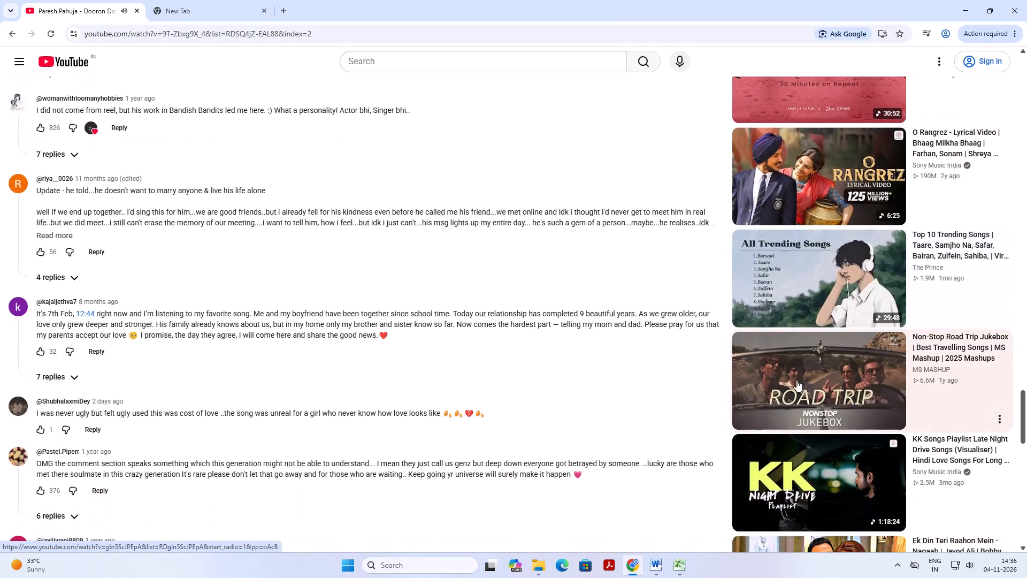
pyautogui.scroll(-13, 796, 380)
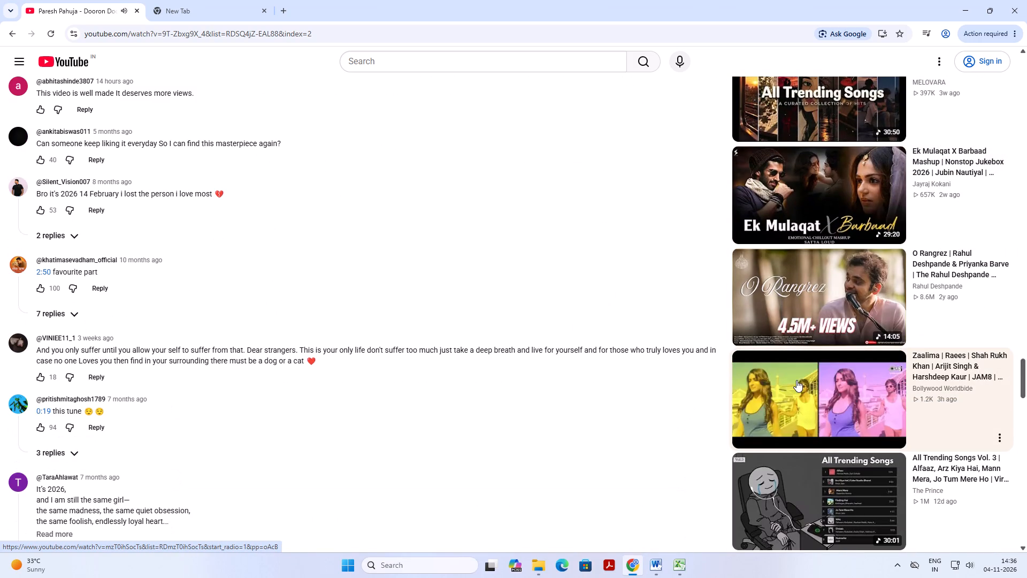
pyautogui.scroll(-5, 959, 329)
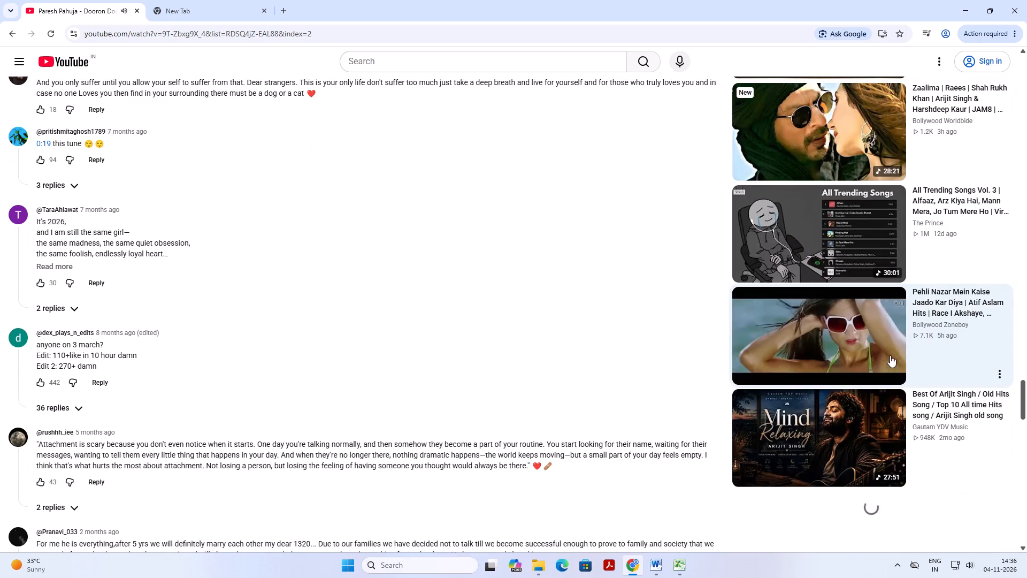
pyautogui.scroll(-5, 848, 451)
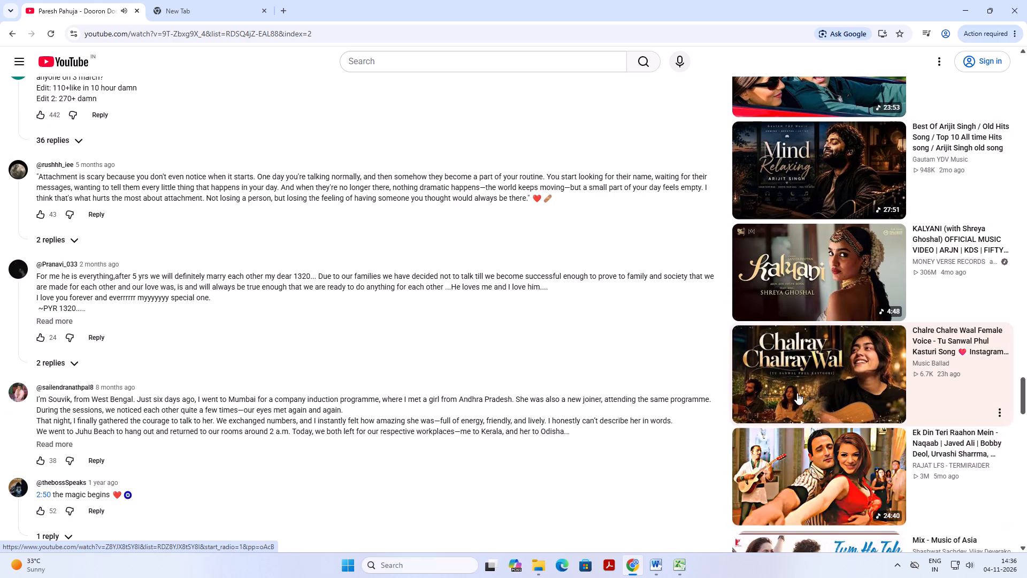
pyautogui.scroll(-5, 814, 505)
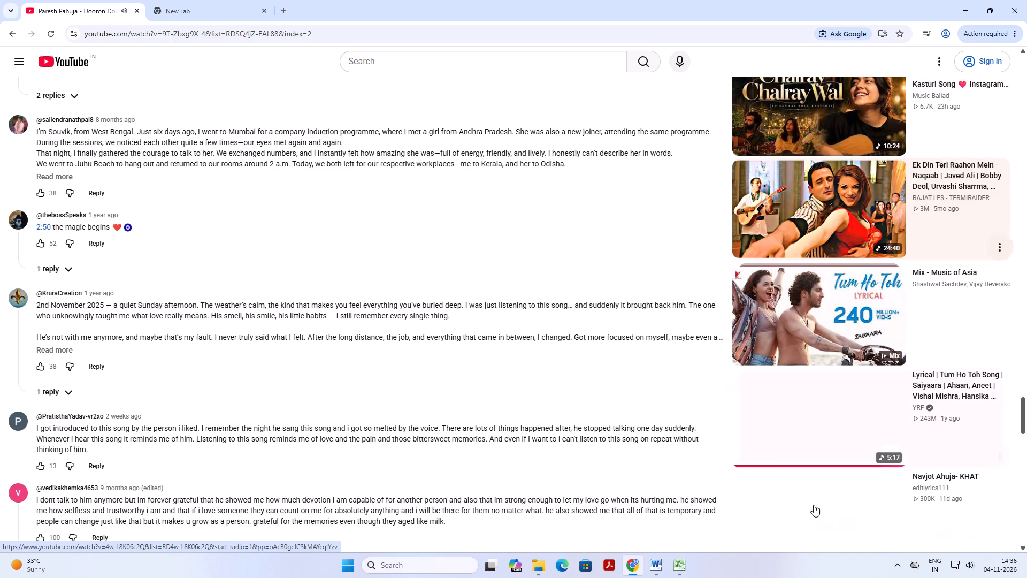
pyautogui.scroll(-4, 817, 402)
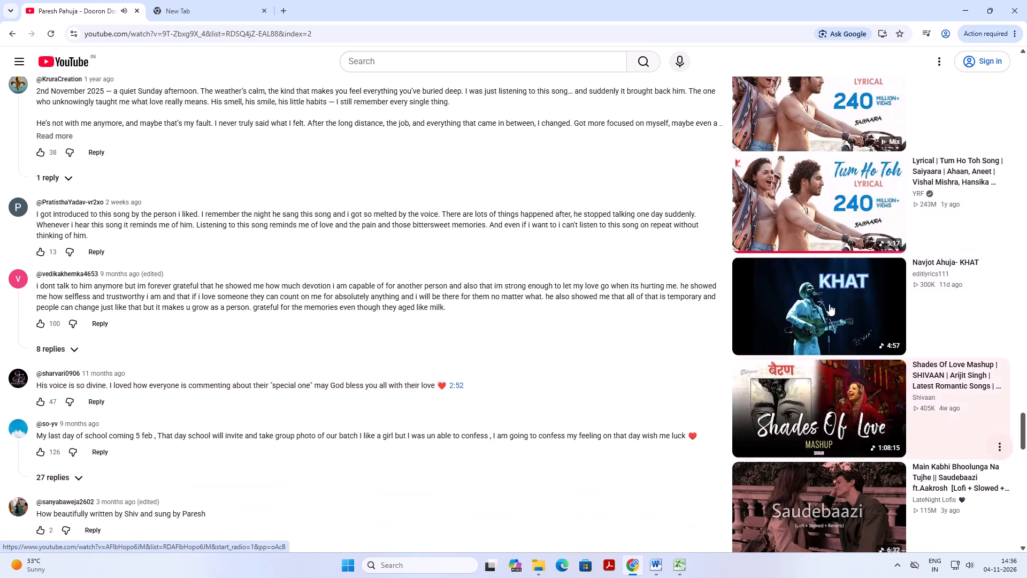
pyautogui.scroll(-2, 824, 341)
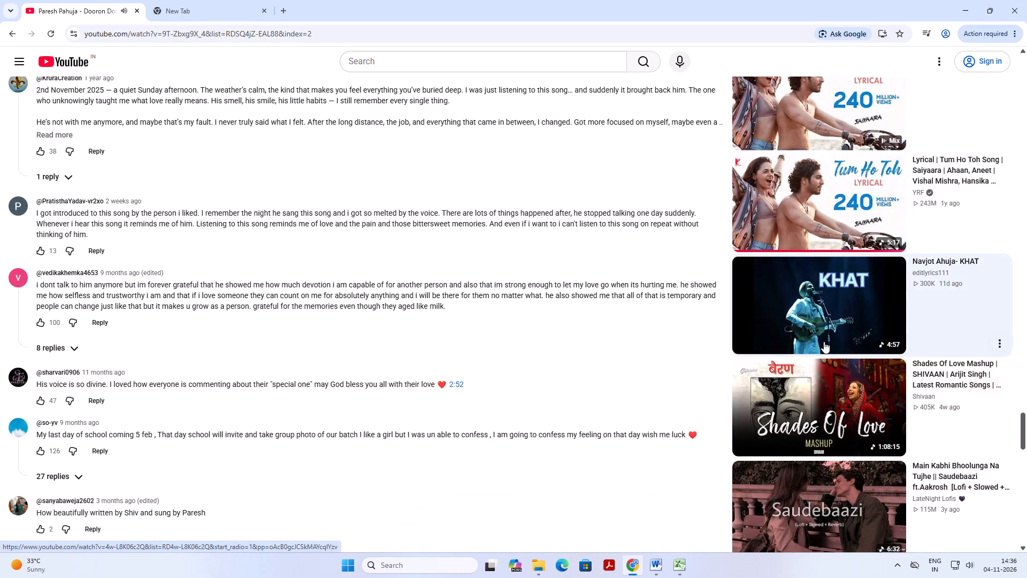
pyautogui.scroll(-9, 824, 341)
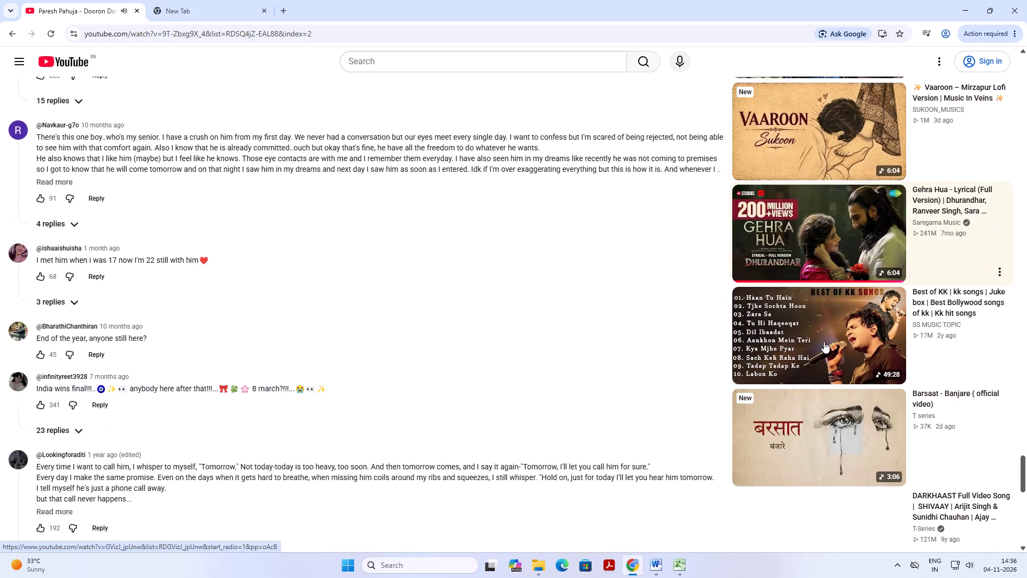
pyautogui.scroll(-3, 824, 341)
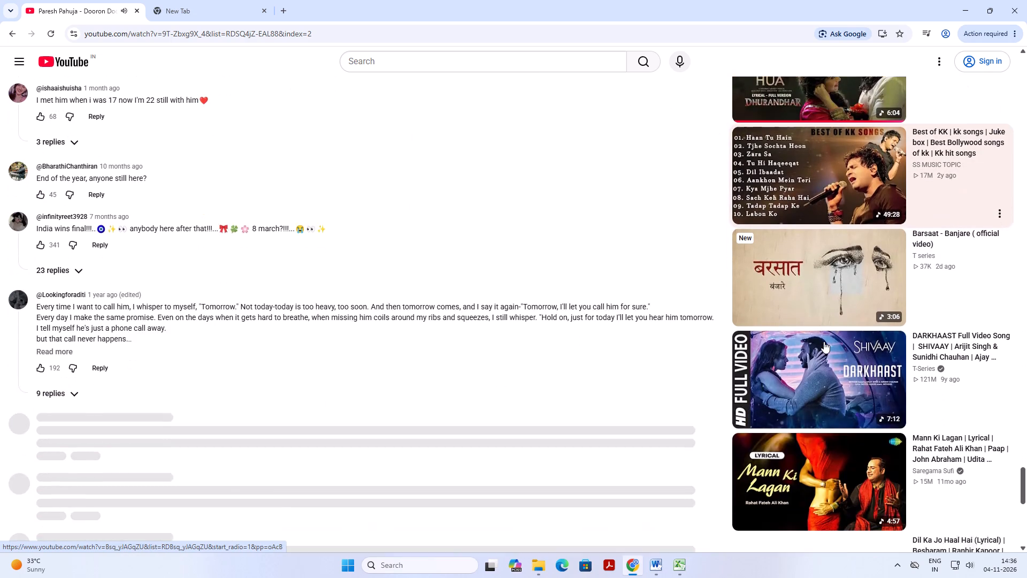
pyautogui.scroll(-3, 824, 341)
pyautogui.scroll(6, 824, 341)
pyautogui.click(798, 199)
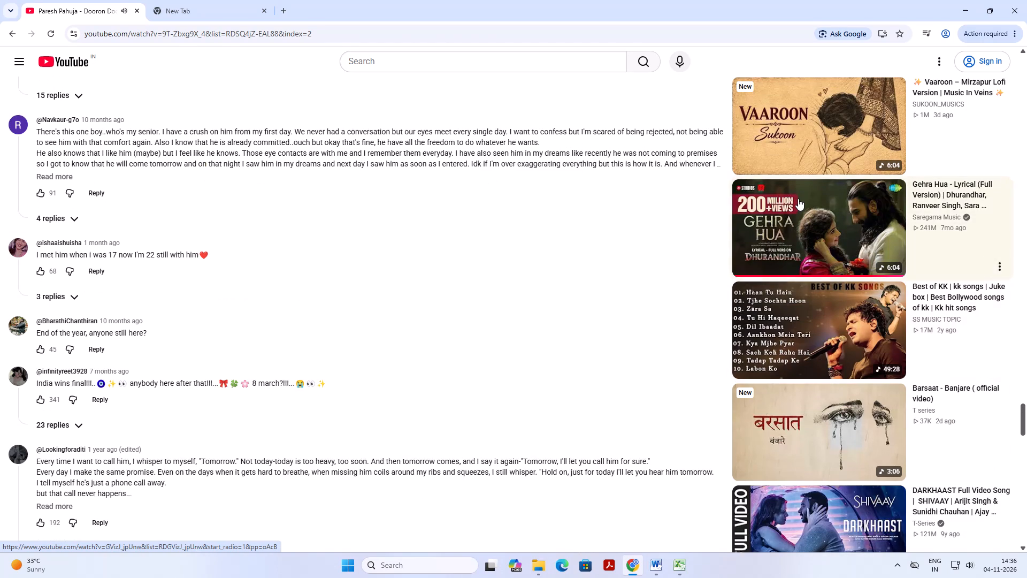
pyautogui.click(241, 0)
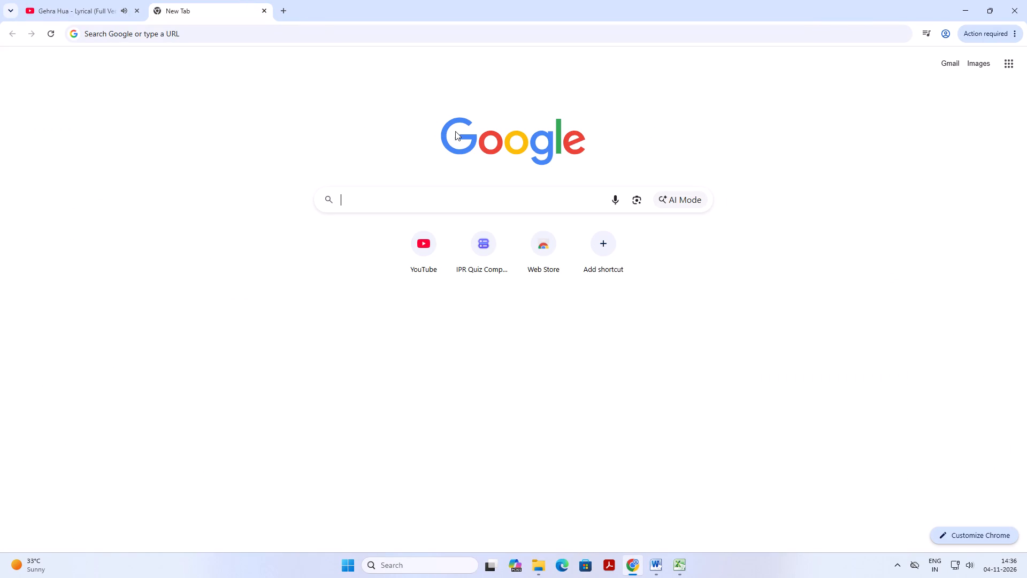
# Switch to the C305 Word document, maximise it, and copy the CT-1 to Viva marks for students 52 to 115.
pyautogui.click(657, 572)
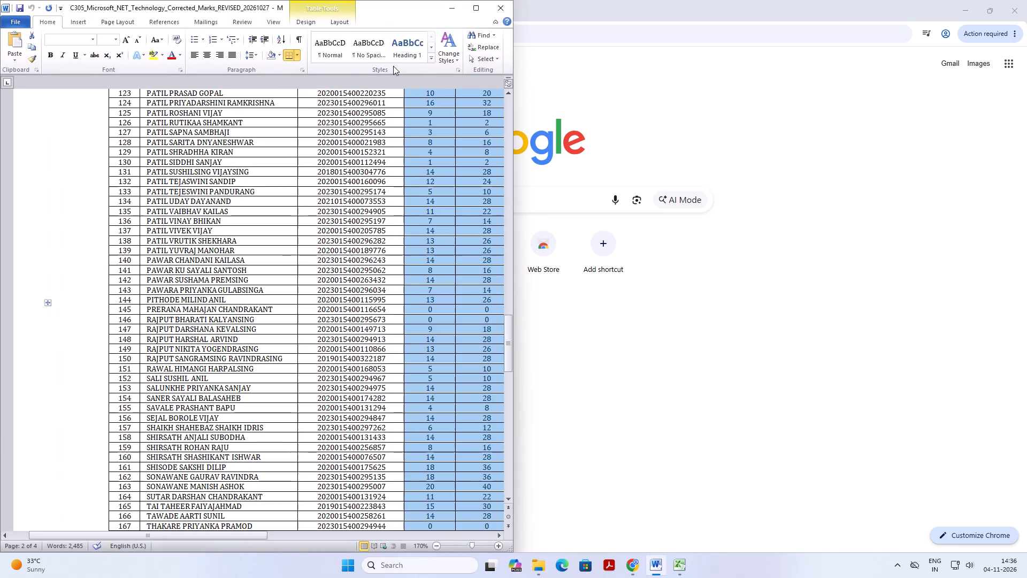
pyautogui.click(479, 10)
pyautogui.scroll(5, 593, 341)
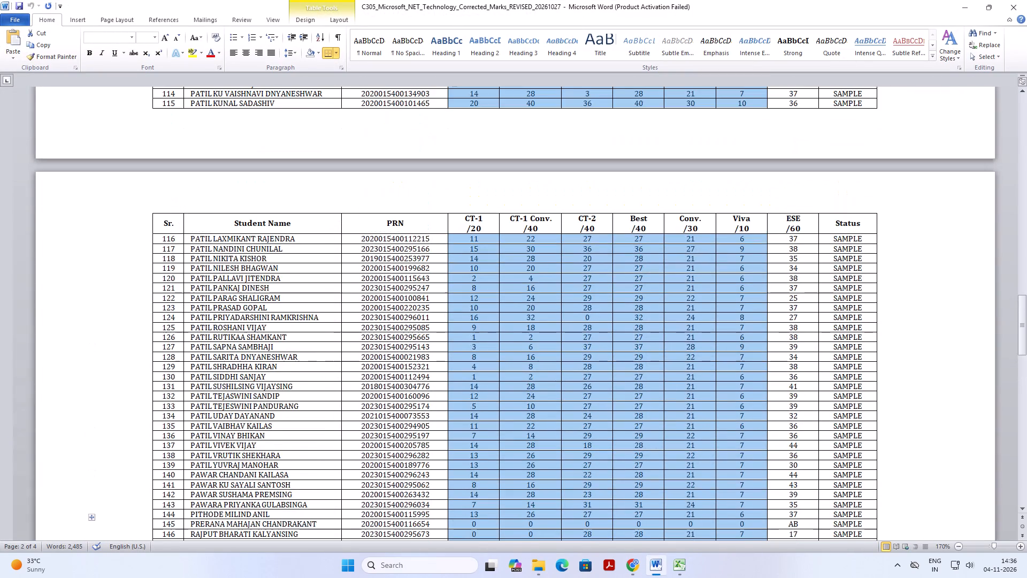
pyautogui.scroll(16, 593, 341)
pyautogui.scroll(5, 593, 341)
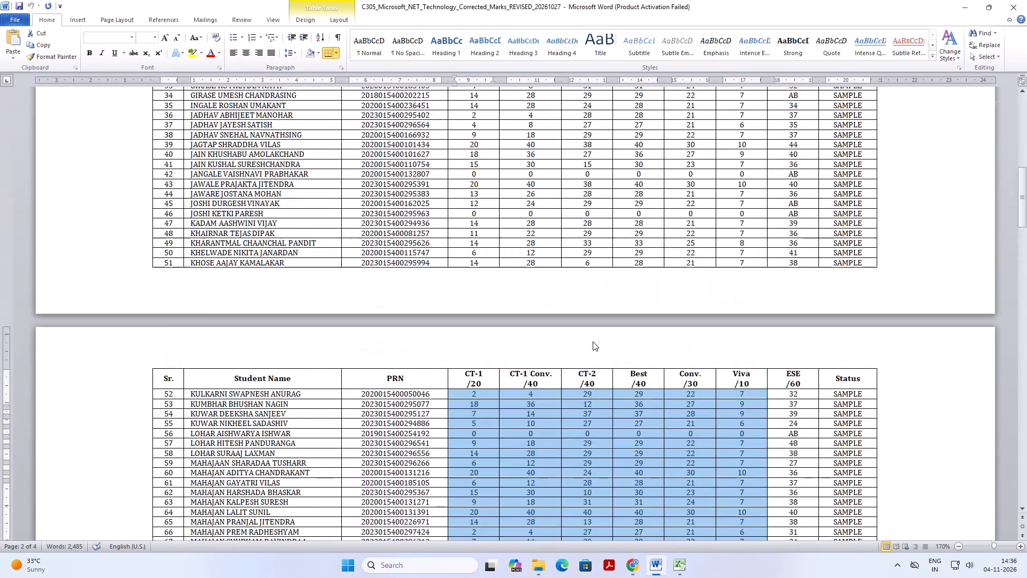
pyautogui.scroll(3, 593, 341)
pyautogui.scroll(-8, 593, 341)
pyautogui.click(593, 341)
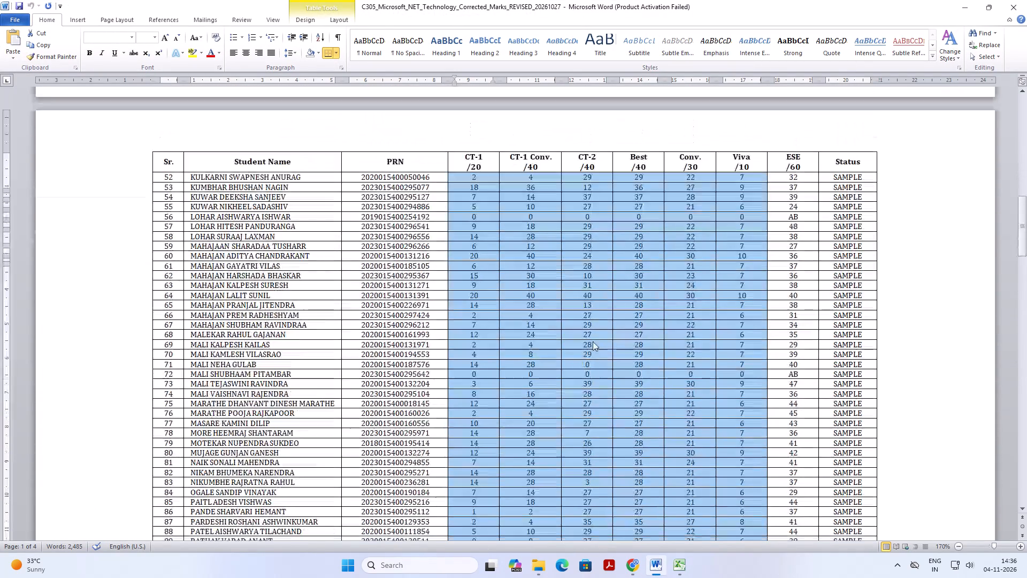
pyautogui.moveTo(456, 175); pyautogui.dragTo(613, 208)
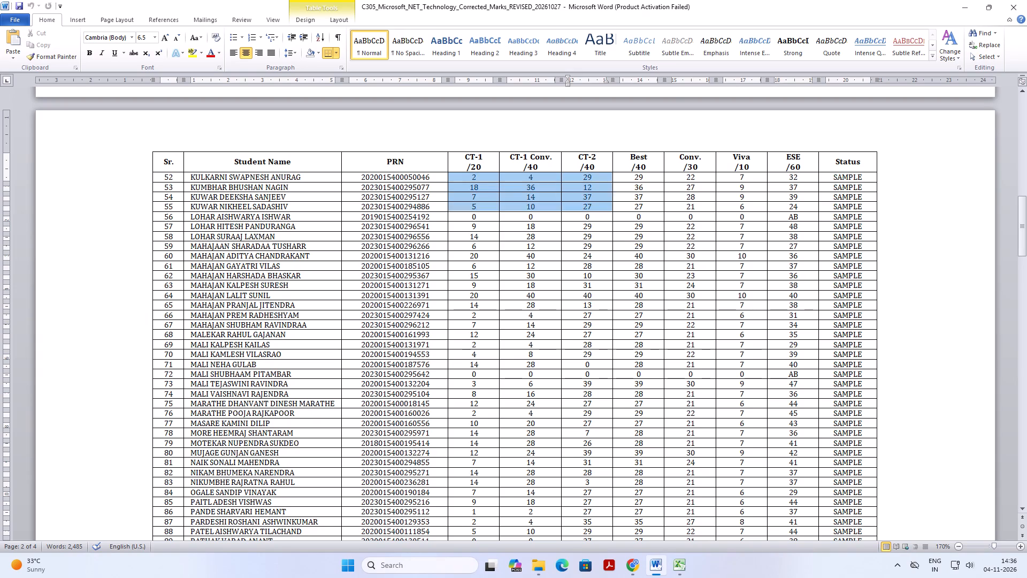
pyautogui.moveTo(613, 208); pyautogui.dragTo(774, 456)
pyautogui.scroll(-7, 774, 446)
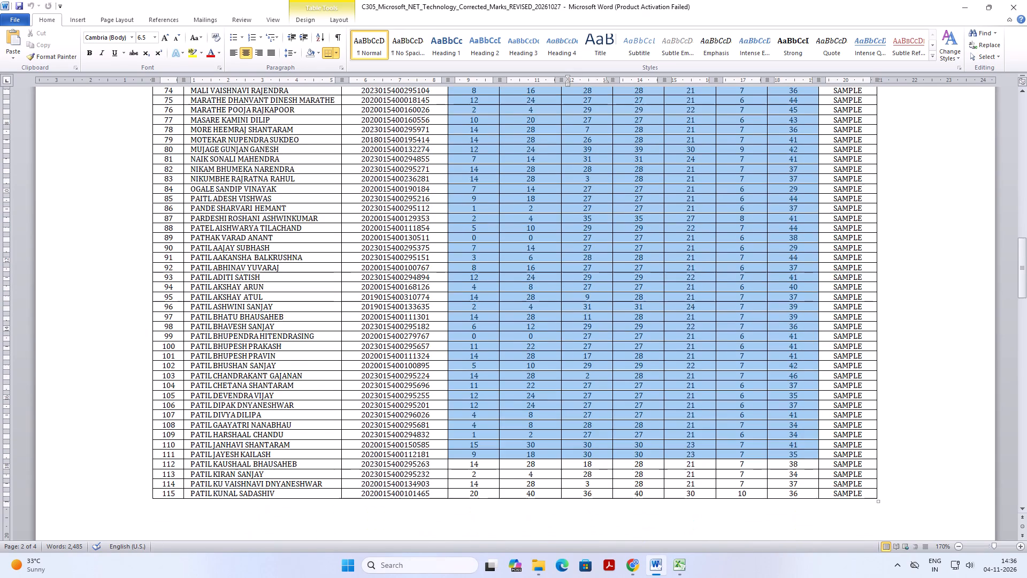
pyautogui.moveTo(774, 456); pyautogui.dragTo(778, 496)
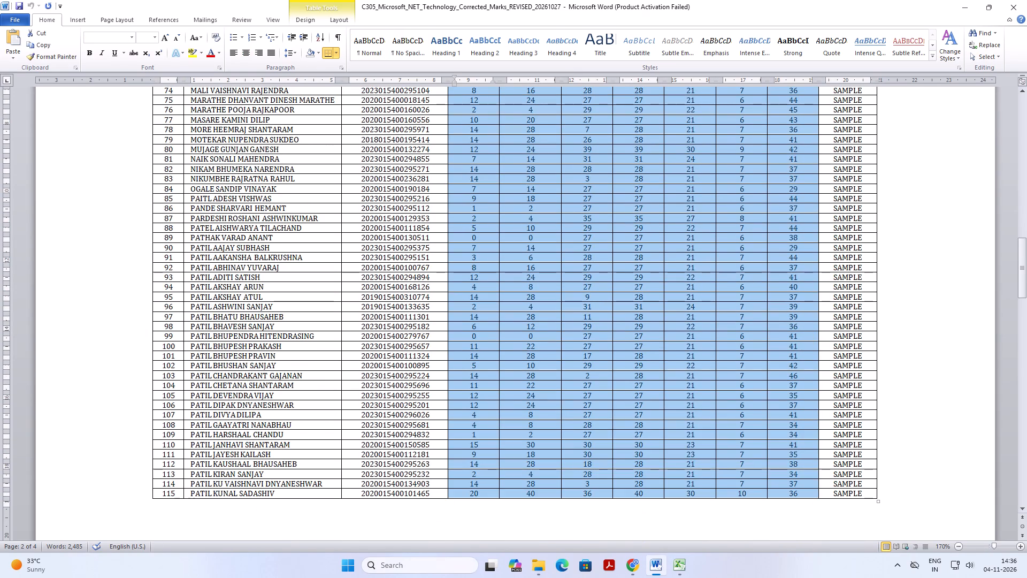
pyautogui.hotkey('ctrl', 'c')
# Return to the C305 workbook, paste the copied marks from cell D64 across columns D to I, and check where they end.
pyautogui.click(676, 562)
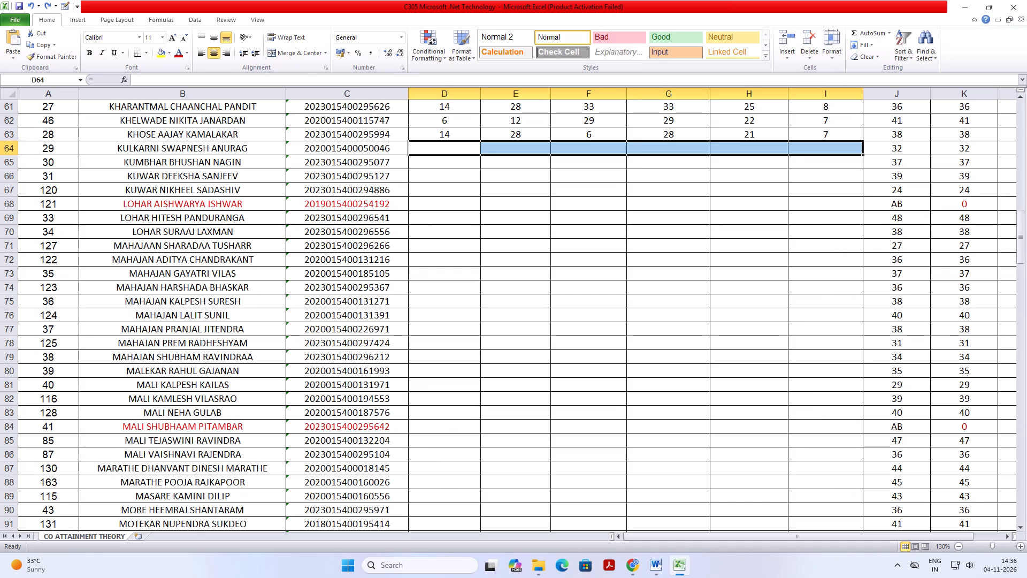
pyautogui.click(494, 181)
pyautogui.moveTo(442, 143); pyautogui.dragTo(826, 148)
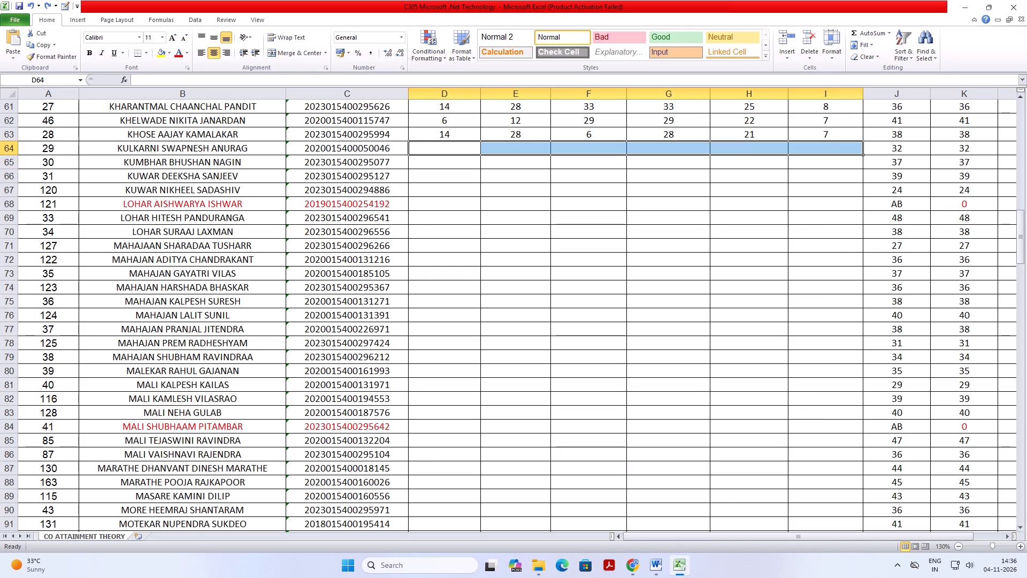
pyautogui.hotkey('ctrl', 'v')
pyautogui.scroll(-18, 628, 356)
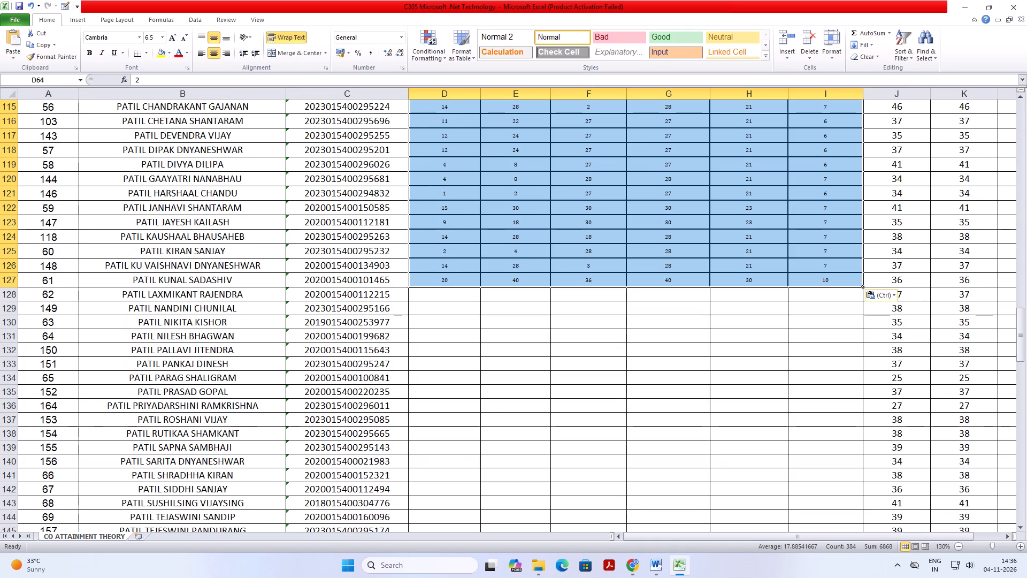
# Switch to the C305 Word document and copy the CT-1 to Viva marks for students 116 to 176.
pyautogui.click(511, 305)
pyautogui.click(438, 298)
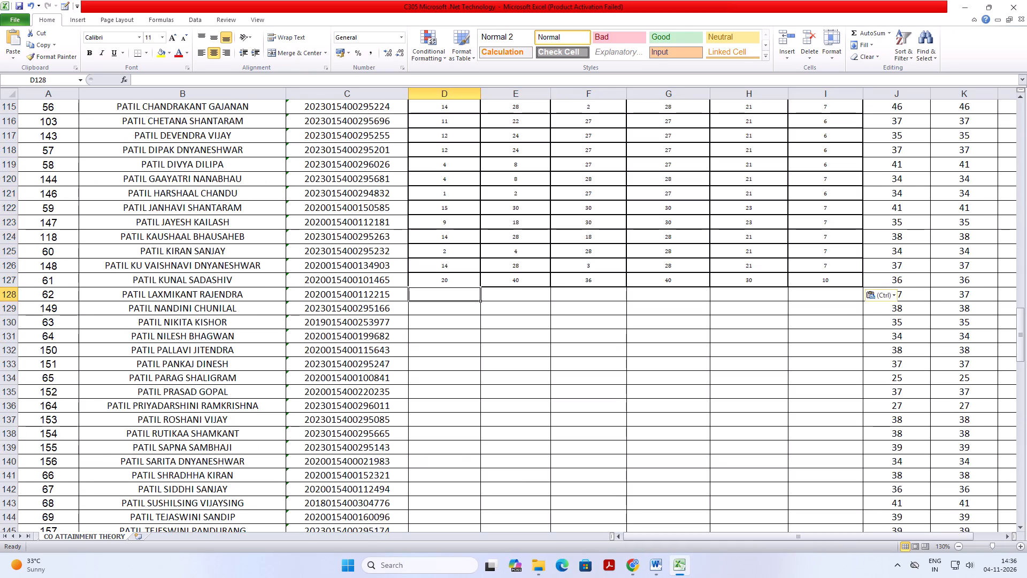
pyautogui.click(653, 571)
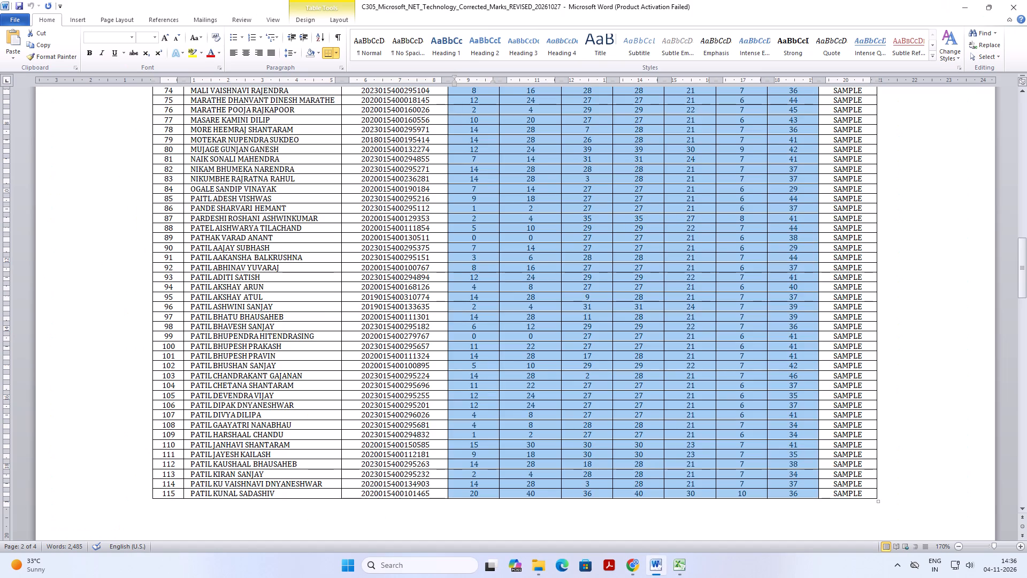
pyautogui.scroll(-12, 563, 452)
pyautogui.scroll(2, 563, 452)
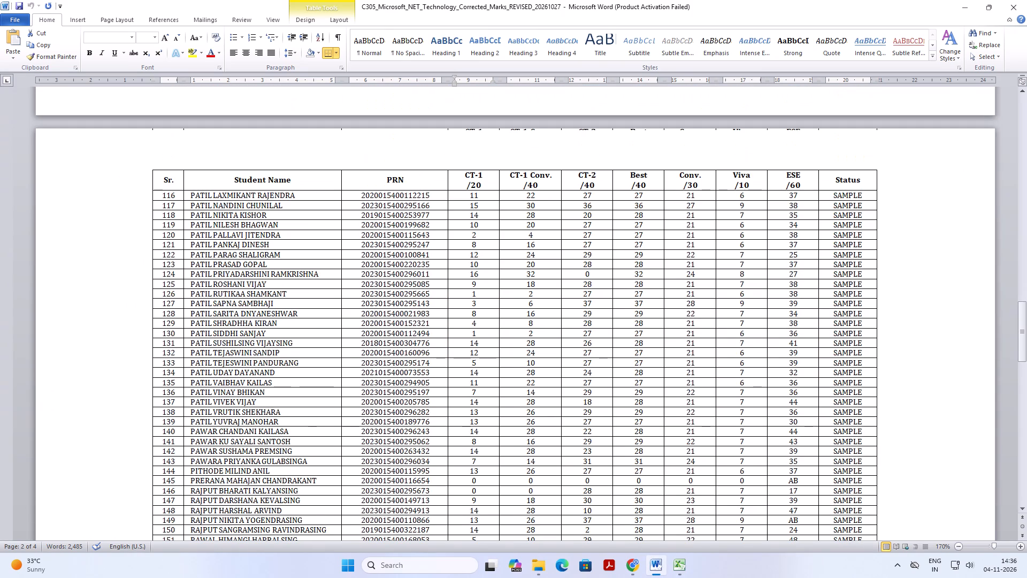
pyautogui.click(505, 223)
pyautogui.moveTo(459, 191); pyautogui.dragTo(714, 266)
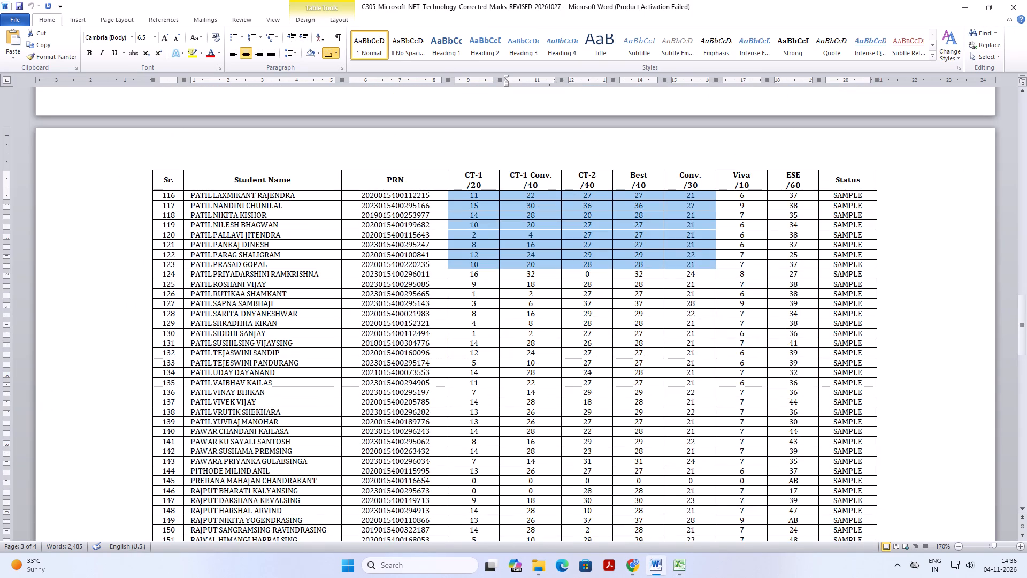
pyautogui.moveTo(714, 266); pyautogui.dragTo(754, 430)
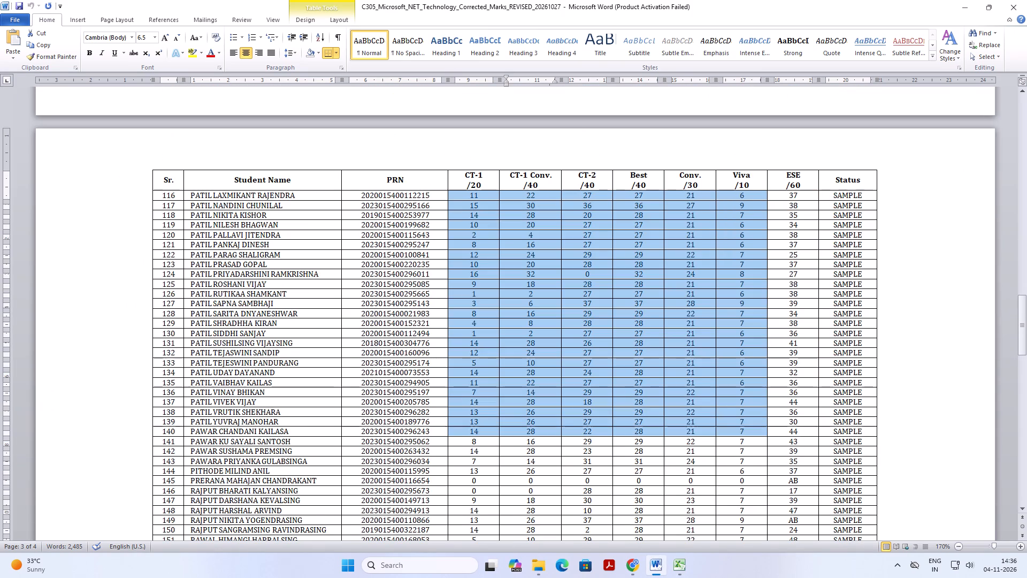
pyautogui.moveTo(754, 430); pyautogui.dragTo(738, 240)
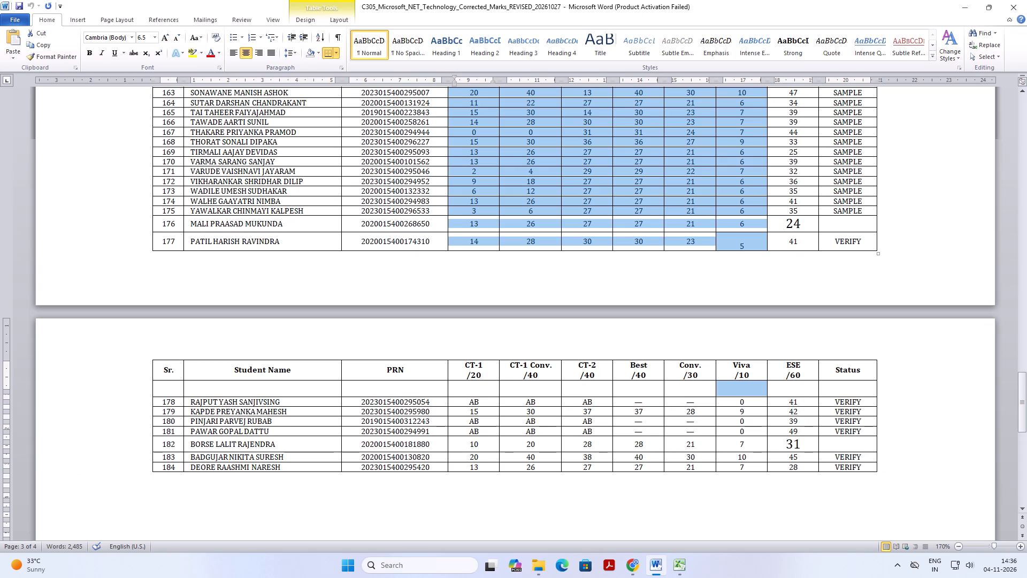
pyautogui.moveTo(738, 240); pyautogui.dragTo(740, 239)
pyautogui.moveTo(740, 239); pyautogui.dragTo(738, 226)
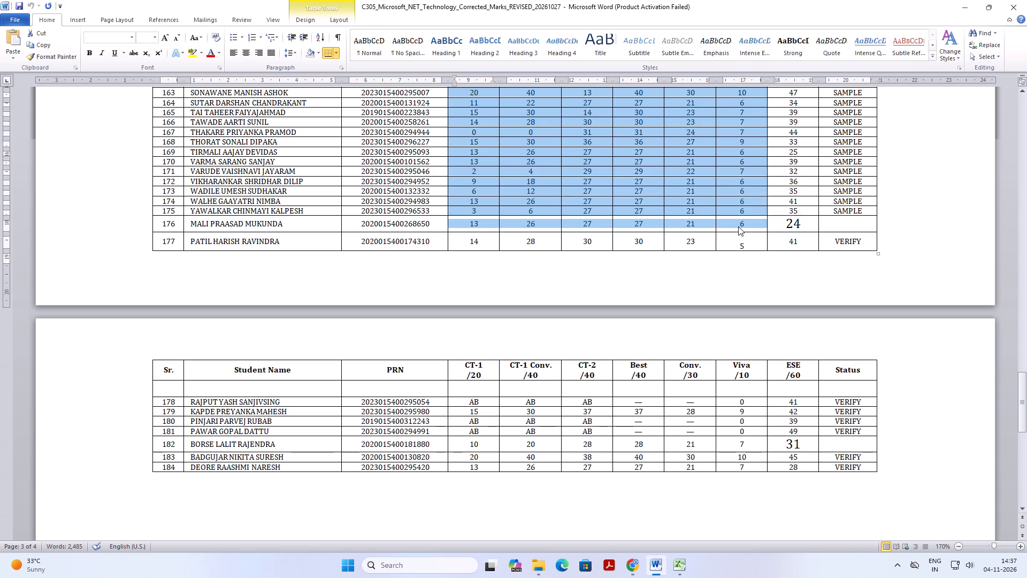
pyautogui.hotkey('ctrl', 'c')
pyautogui.hotkey('ctrl', 'c')
pyautogui.hotkey('ctrl', 'c')
pyautogui.scroll(6, 712, 390)
# Return to the C305 workbook, paste the copied marks from cell D128 across columns D to I, and check where they end.
pyautogui.click(662, 574)
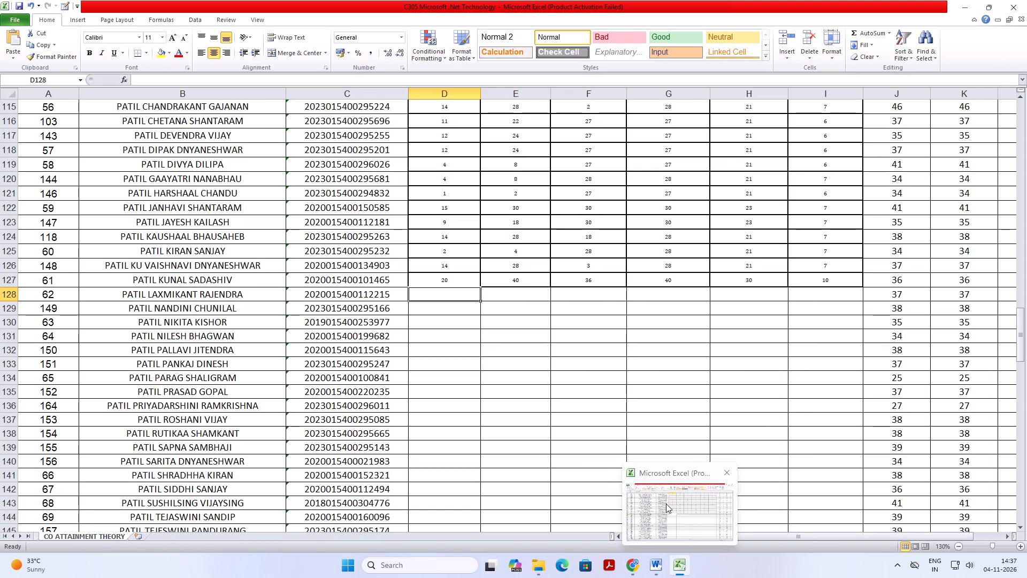
pyautogui.click(548, 445)
pyautogui.moveTo(437, 293); pyautogui.dragTo(807, 292)
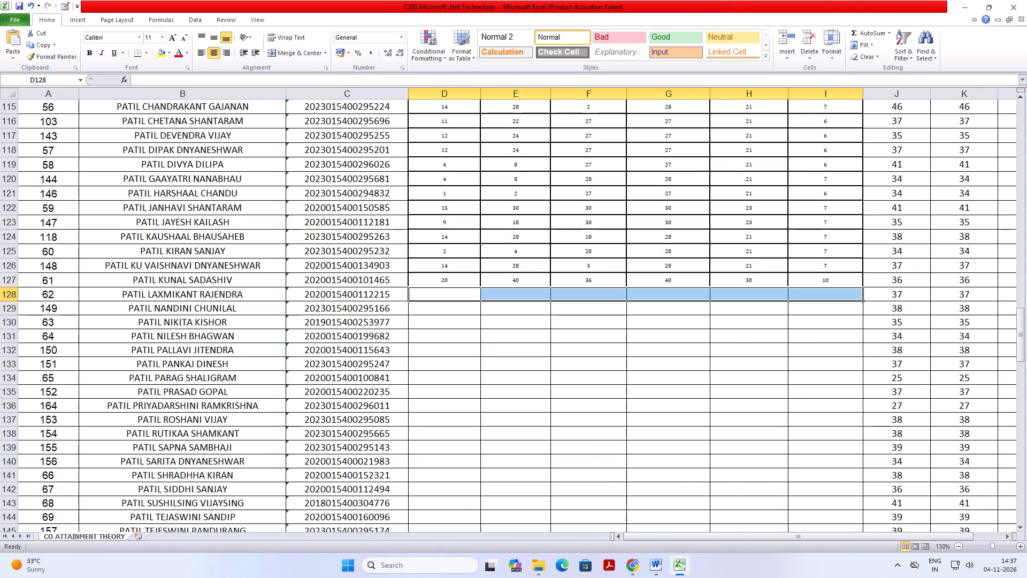
pyautogui.hotkey('ctrl', 'v')
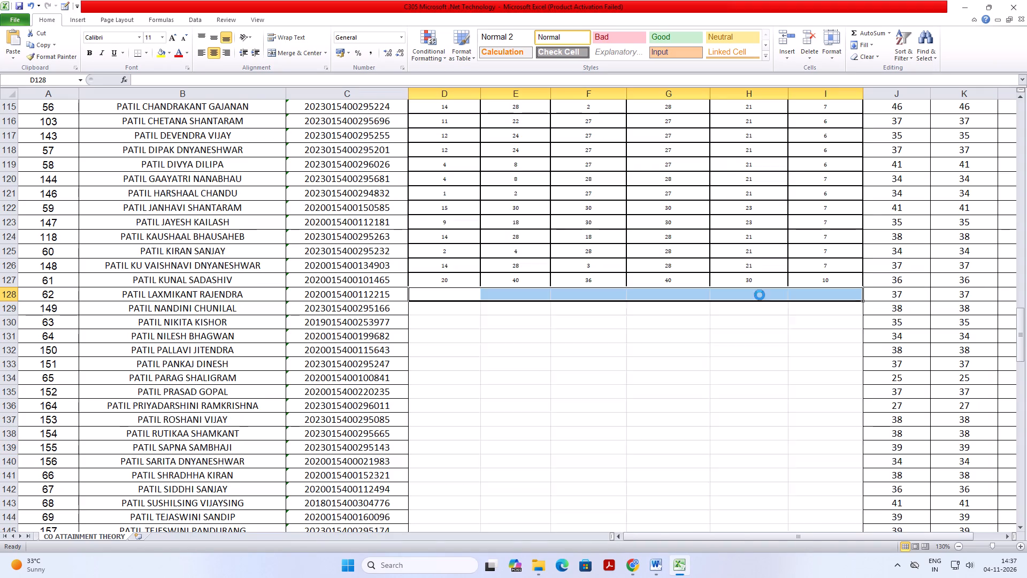
pyautogui.scroll(-17, 684, 333)
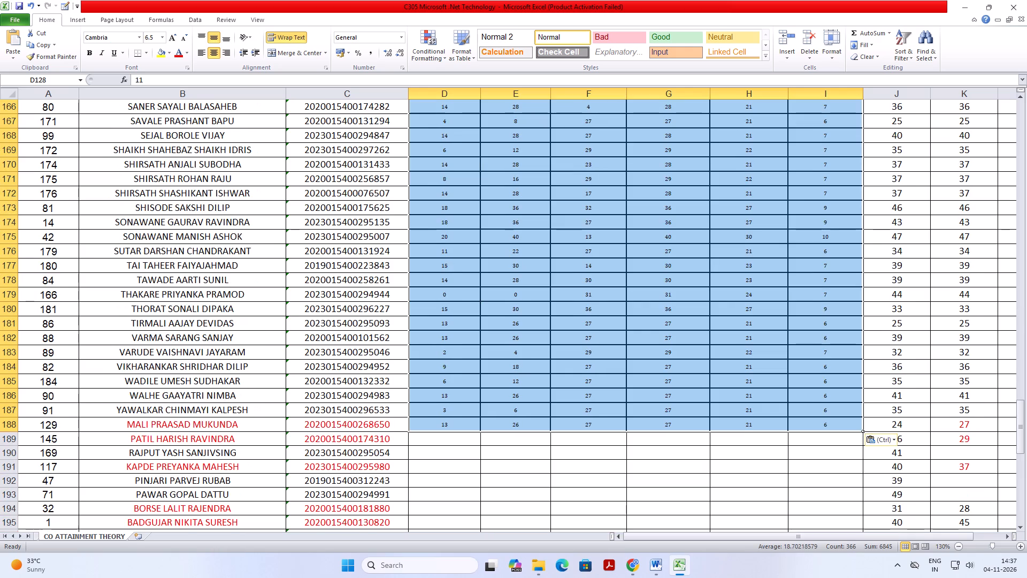
pyautogui.scroll(-4, 684, 333)
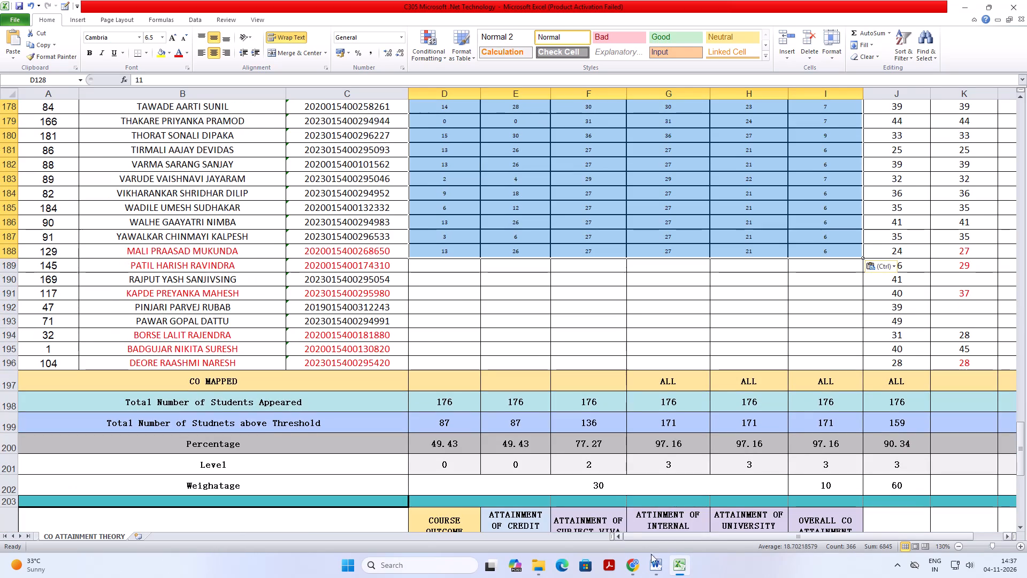
# Switch to the Word document and copy the CT-1 to Viva marks for student 177.
pyautogui.click(660, 527)
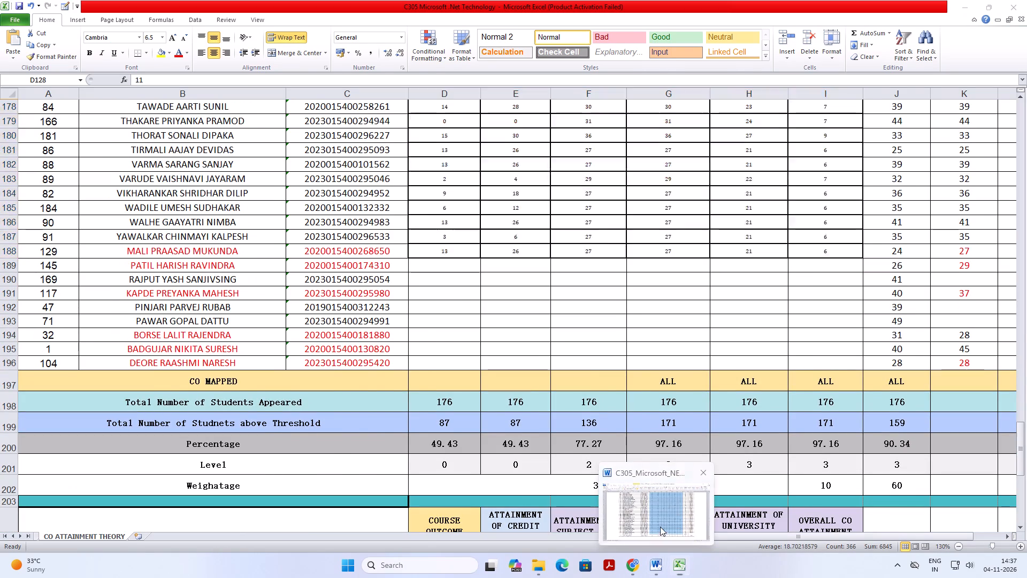
pyautogui.click(467, 504)
pyautogui.moveTo(467, 504); pyautogui.dragTo(760, 496)
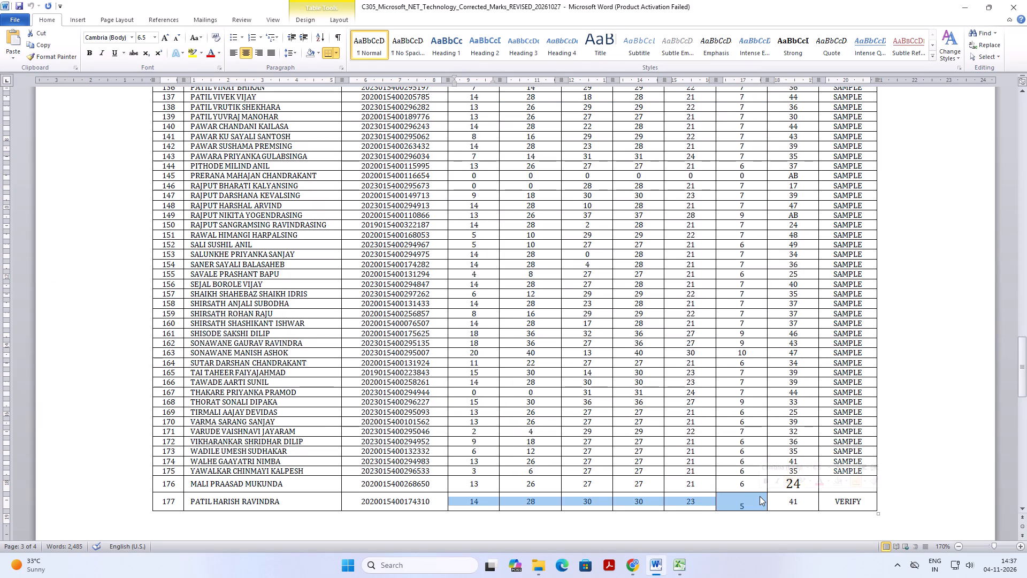
pyautogui.hotkey('ctrl', 'c')
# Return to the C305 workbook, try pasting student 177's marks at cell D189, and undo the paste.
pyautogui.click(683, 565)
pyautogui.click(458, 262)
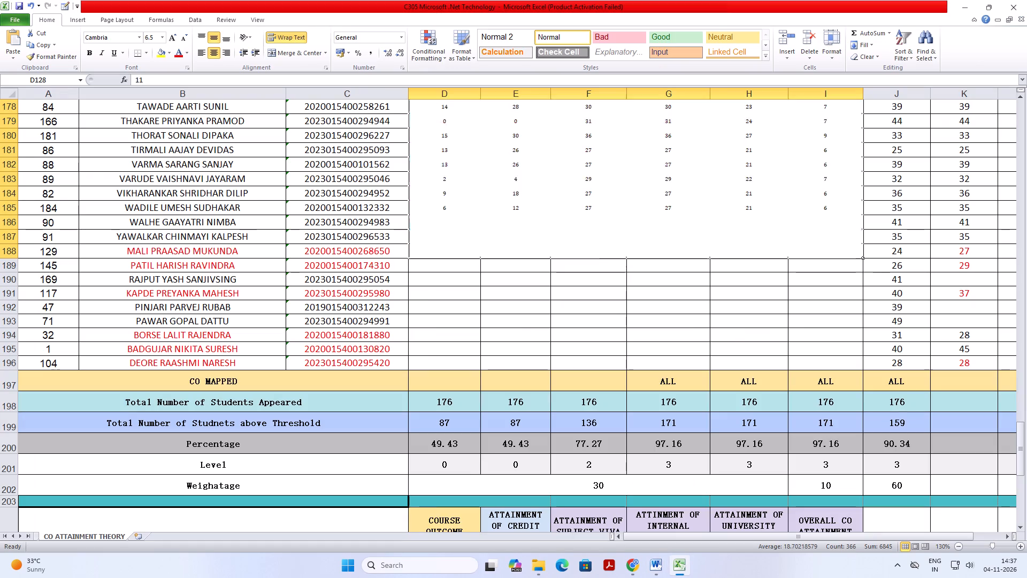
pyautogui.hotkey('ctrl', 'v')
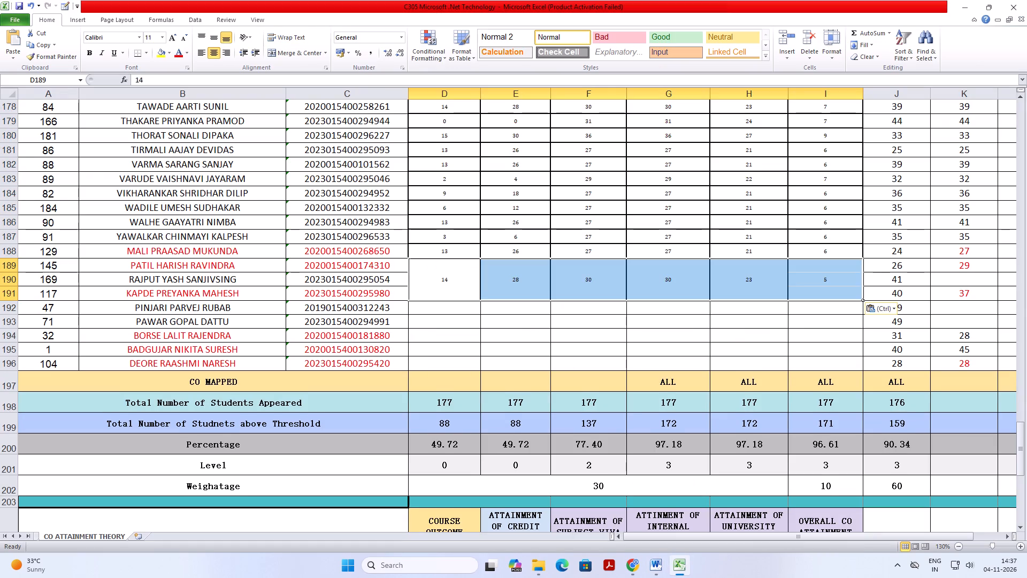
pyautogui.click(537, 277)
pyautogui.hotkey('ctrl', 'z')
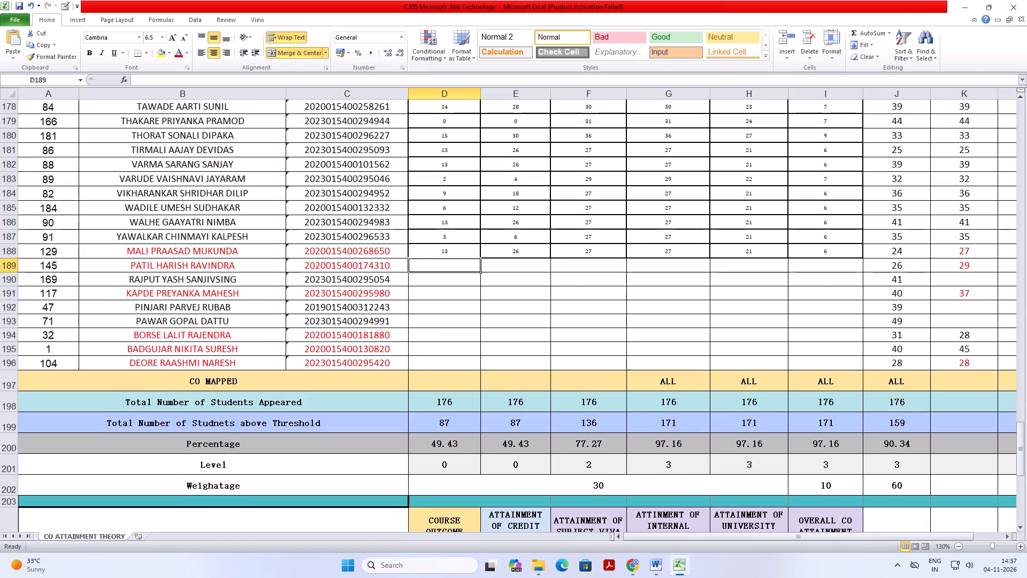
# Paste student 177's marks into row 189 from column D to I, matching the destination formatting.
pyautogui.moveTo(438, 262); pyautogui.dragTo(793, 265)
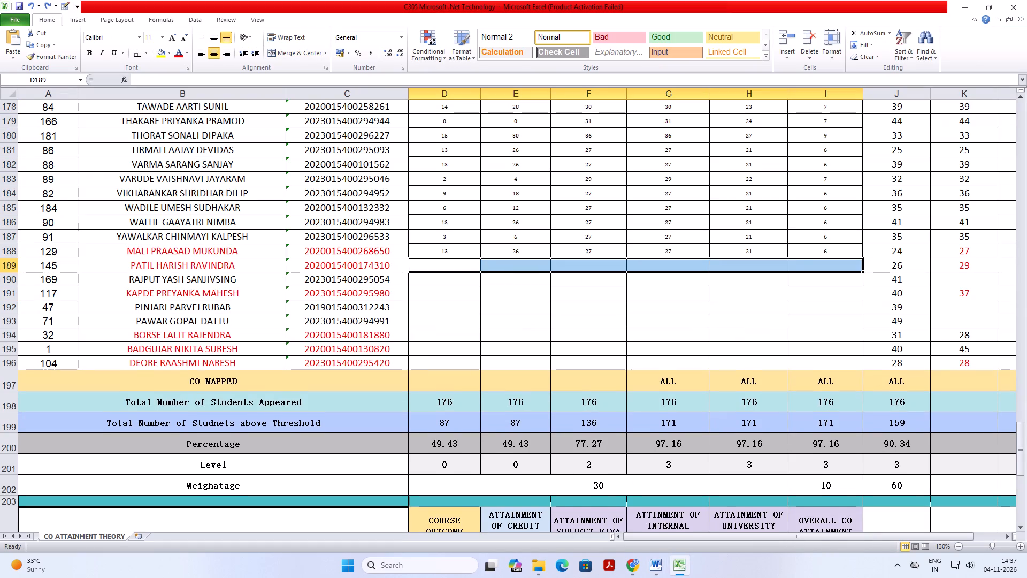
pyautogui.hotkey('ctrl', 'v')
pyautogui.click(890, 310)
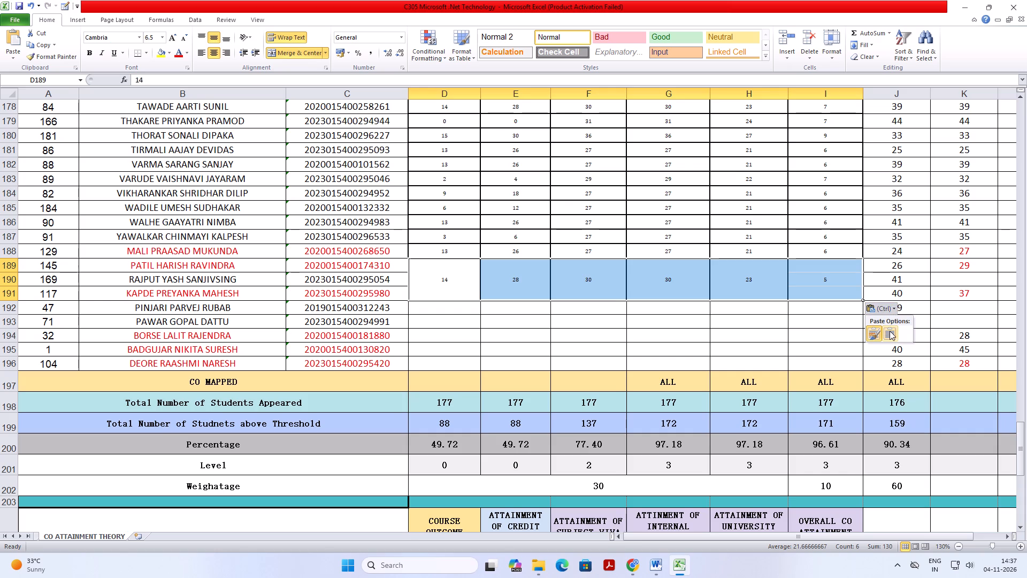
pyautogui.click(890, 331)
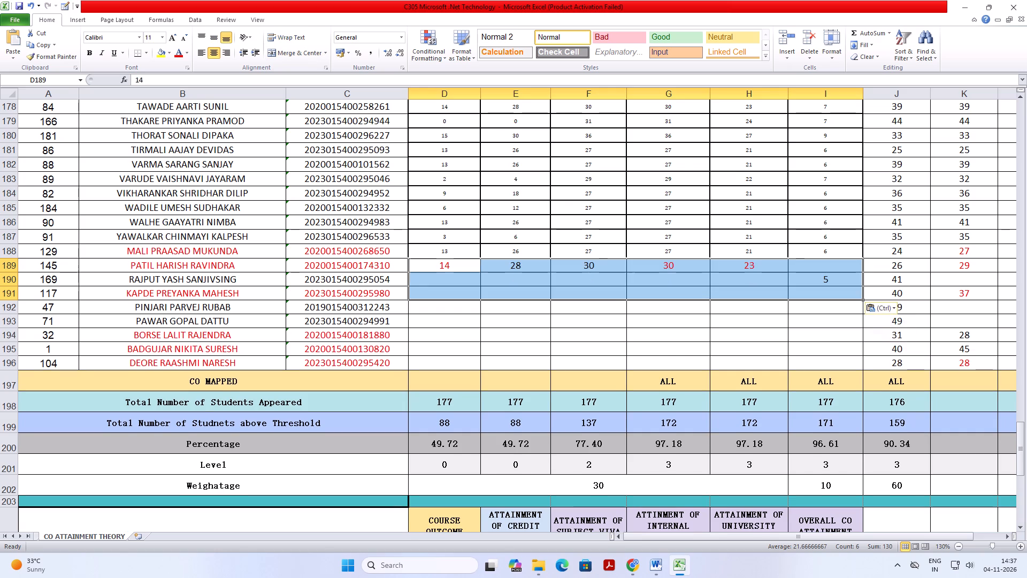
# Clear the misplaced viva mark from cell I190 and enter 5 in cell I189.
pyautogui.click(773, 288)
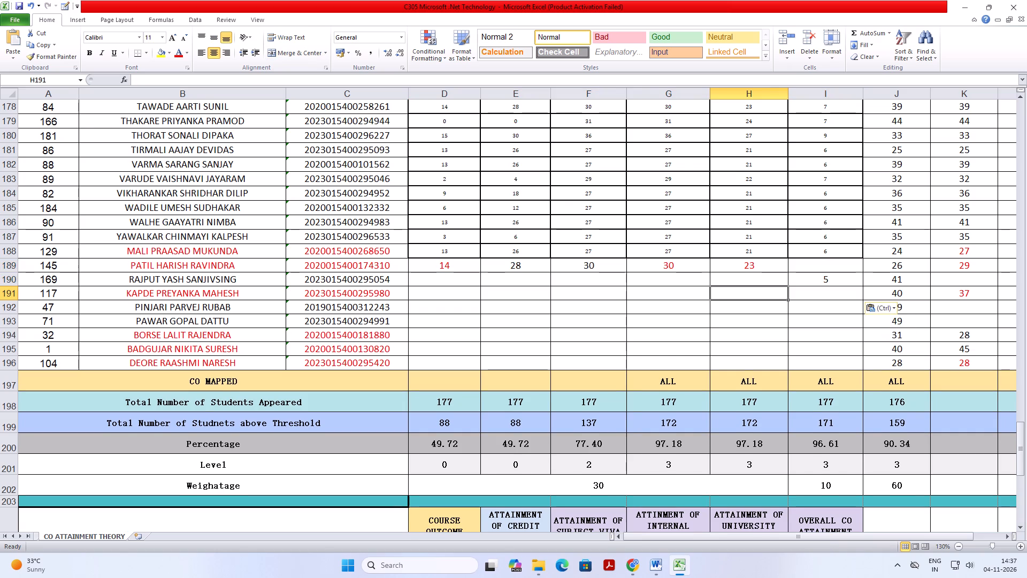
pyautogui.click(819, 277)
pyautogui.press('Delete')
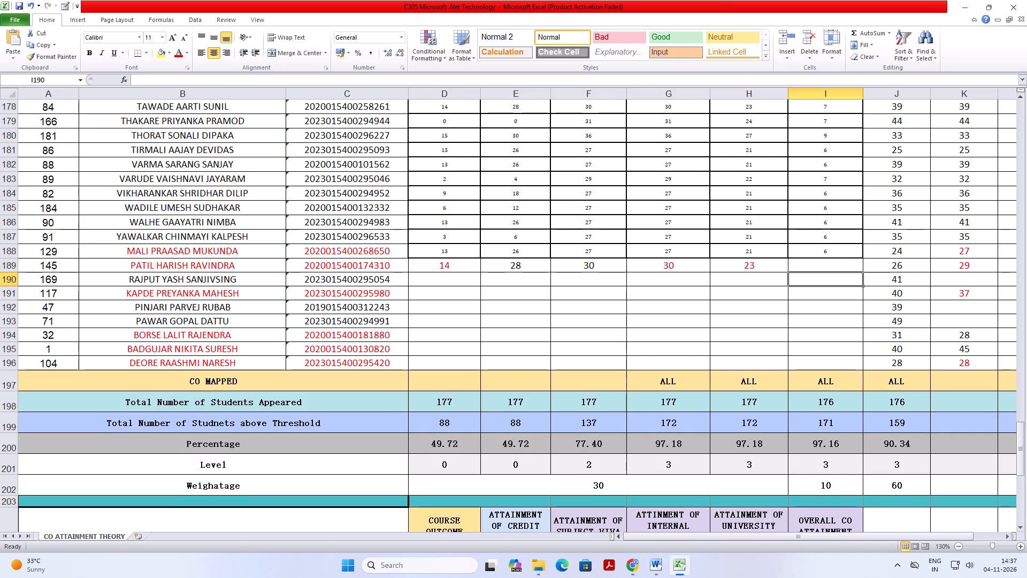
pyautogui.click(824, 267)
pyautogui.press('5')
pyautogui.click(799, 280)
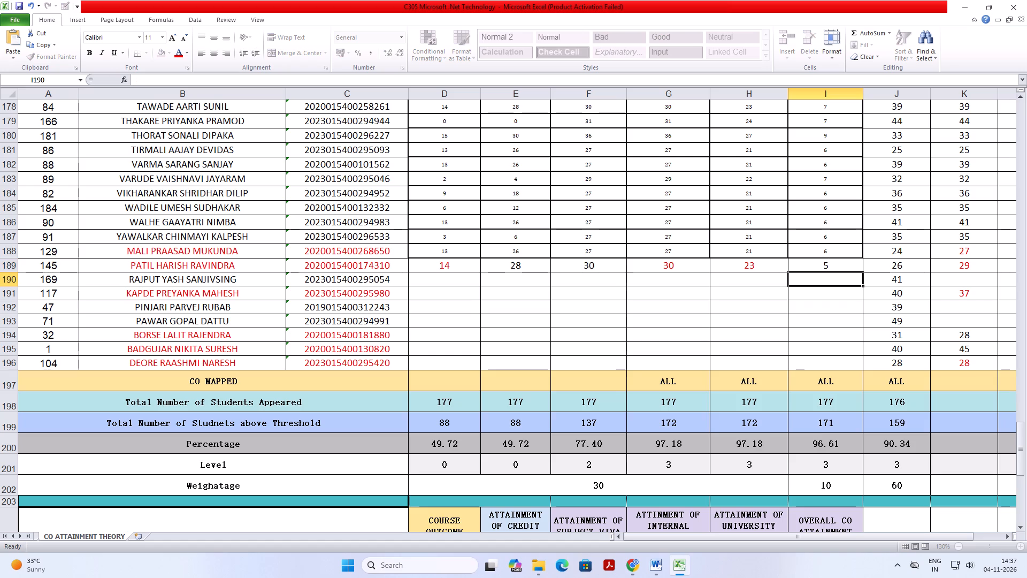
# Switch to the Word document and copy the CT-1 to Viva marks for students 178 to 184 on the last page.
pyautogui.click(444, 278)
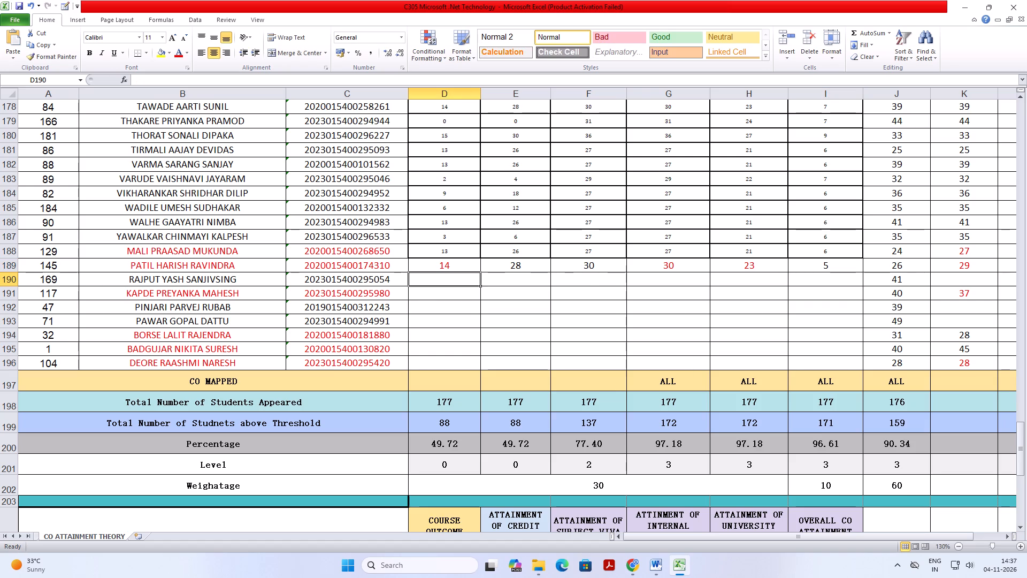
pyautogui.click(652, 562)
pyautogui.scroll(-9, 458, 346)
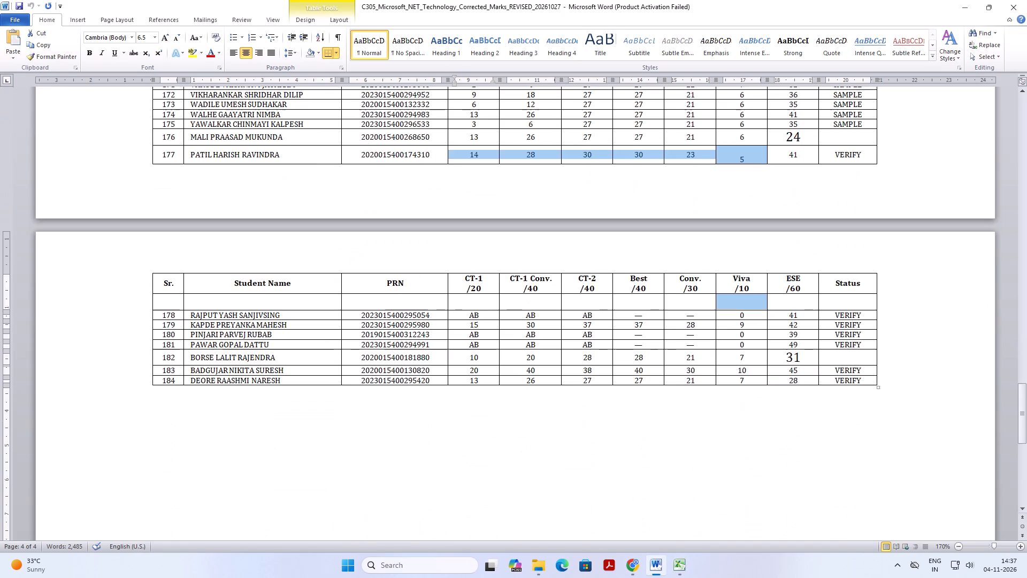
pyautogui.click(478, 325)
pyautogui.moveTo(467, 272); pyautogui.dragTo(755, 310)
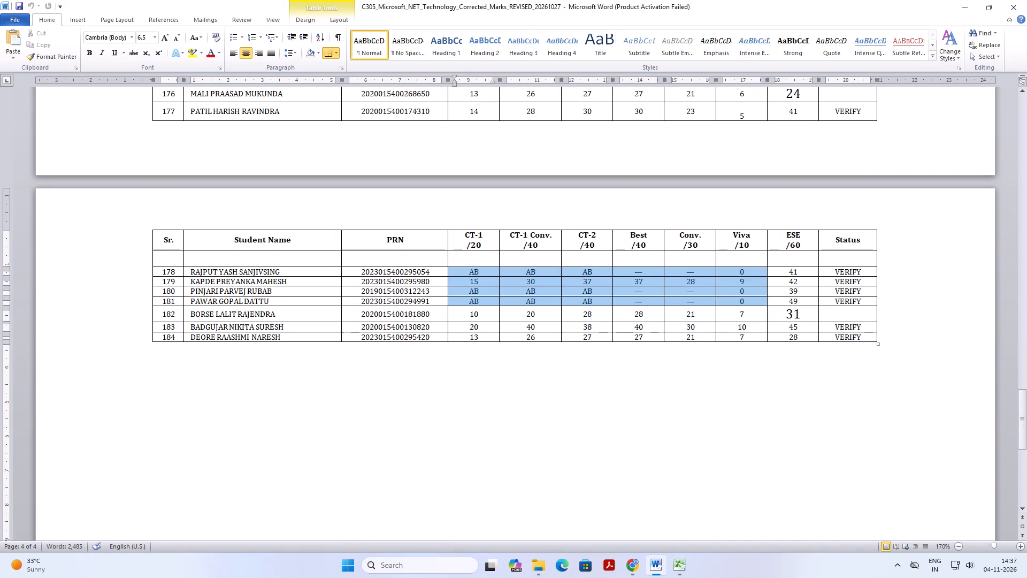
pyautogui.moveTo(755, 310); pyautogui.dragTo(727, 338)
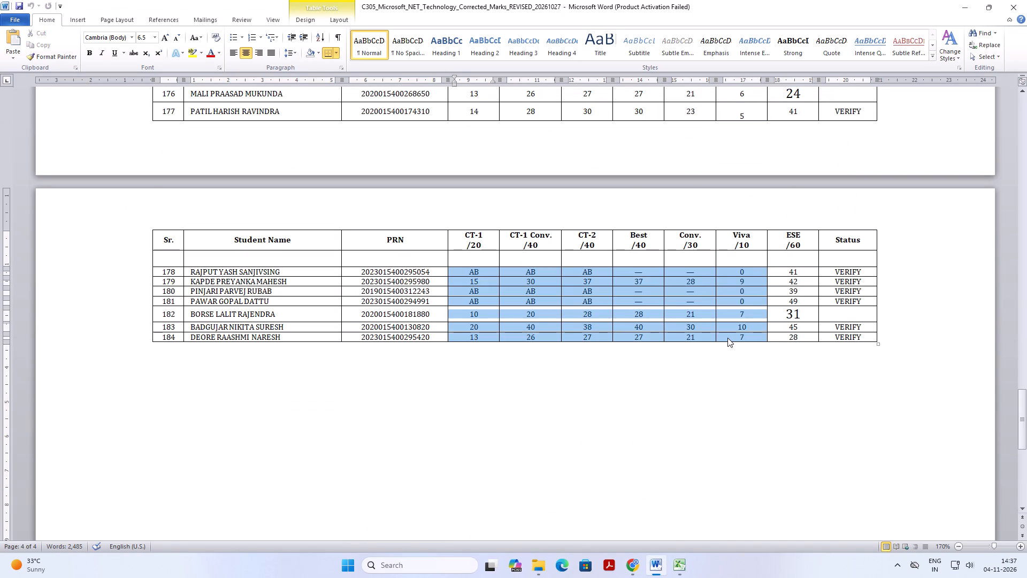
pyautogui.hotkey('ctrl', 'c')
# Return to the C305 workbook and paste the copied marks from cell D190 across columns D to I, matching the destination formatting.
pyautogui.click(691, 572)
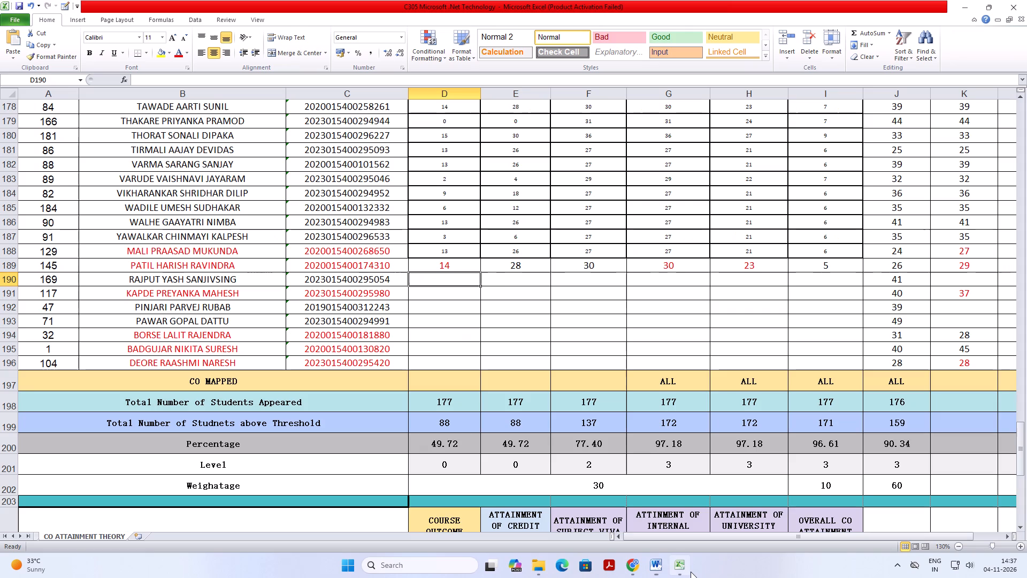
pyautogui.click(441, 269)
pyautogui.click(453, 278)
pyautogui.hotkey('ctrl', 'v')
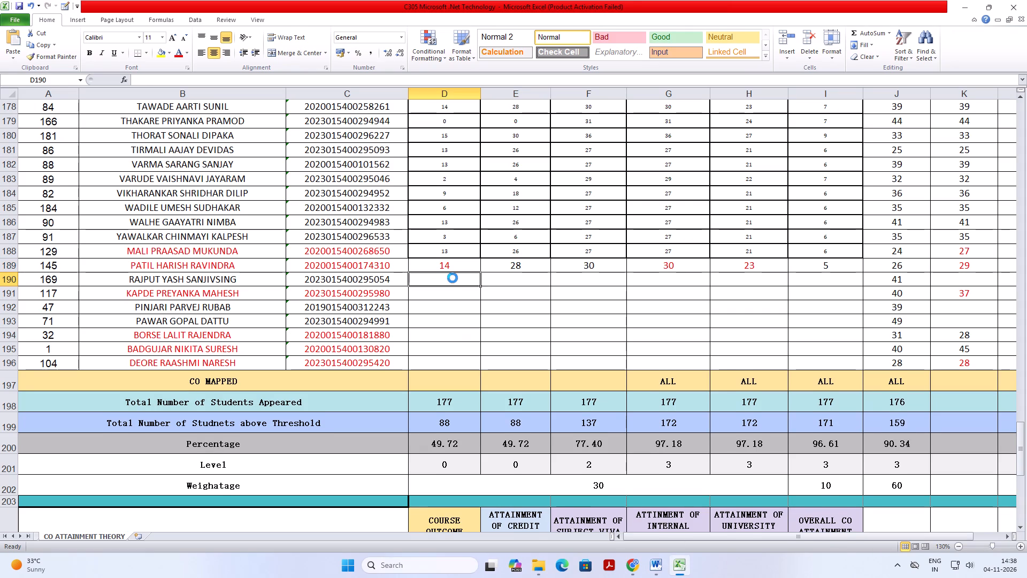
pyautogui.click(880, 384)
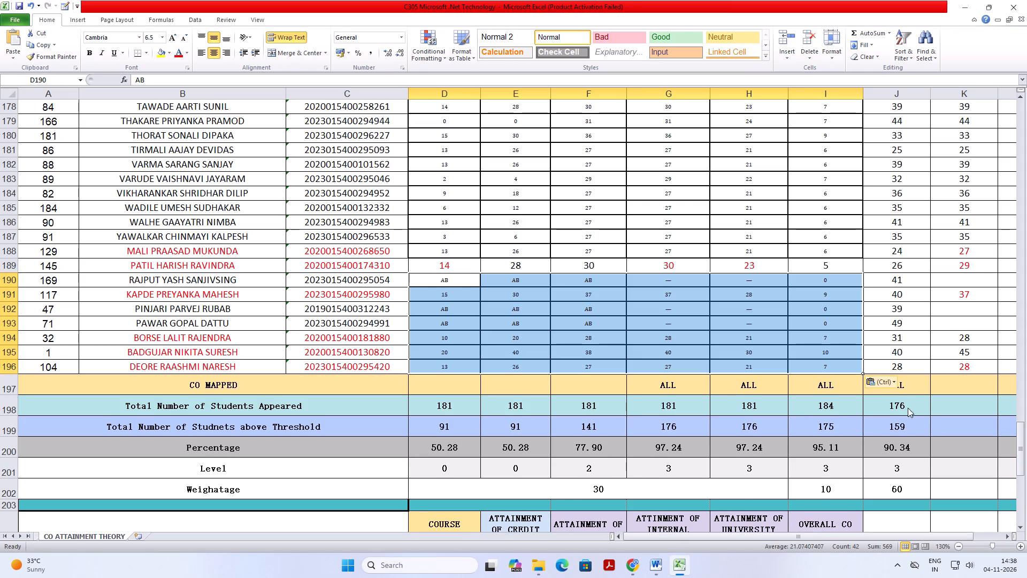
pyautogui.click(893, 406)
pyautogui.click(713, 314)
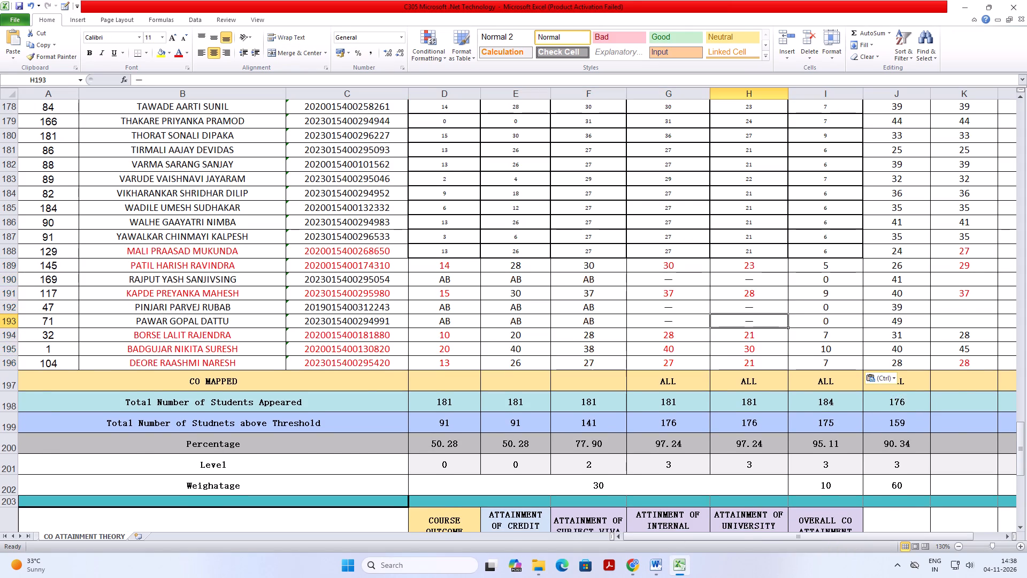
# Copy the formatting of marks cells D63:I63 onto cells D64:I64 with Format Painter.
pyautogui.scroll(18, 680, 307)
pyautogui.scroll(20, 680, 307)
pyautogui.scroll(1, 680, 307)
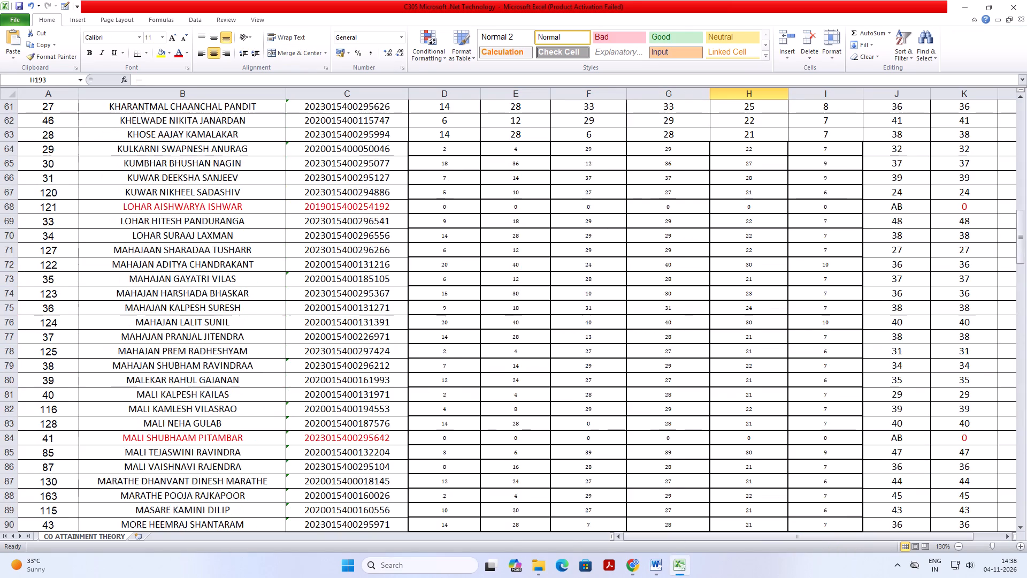
pyautogui.scroll(7, 680, 307)
pyautogui.scroll(14, 680, 307)
pyautogui.scroll(-3, 634, 334)
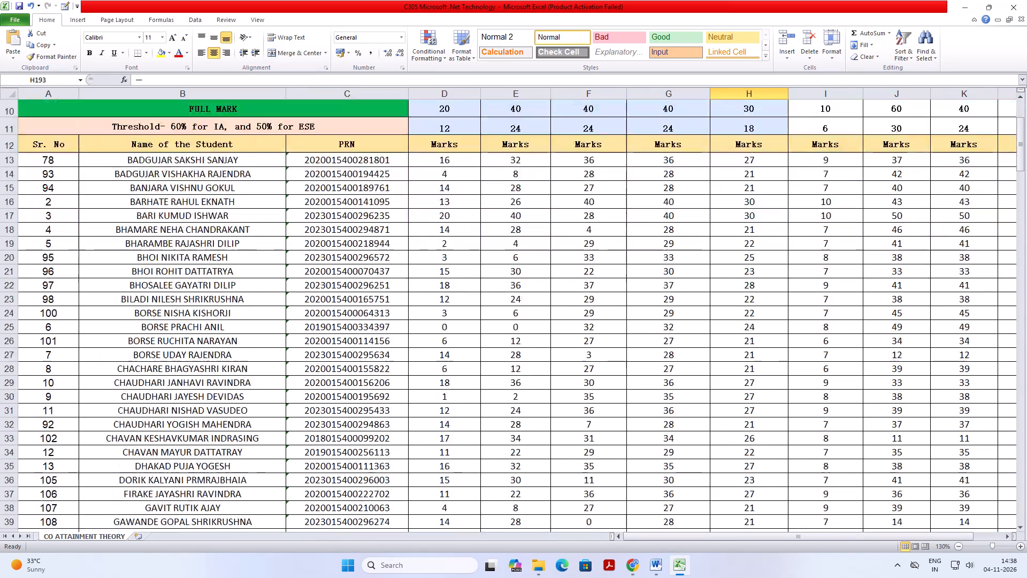
pyautogui.scroll(-13, 634, 334)
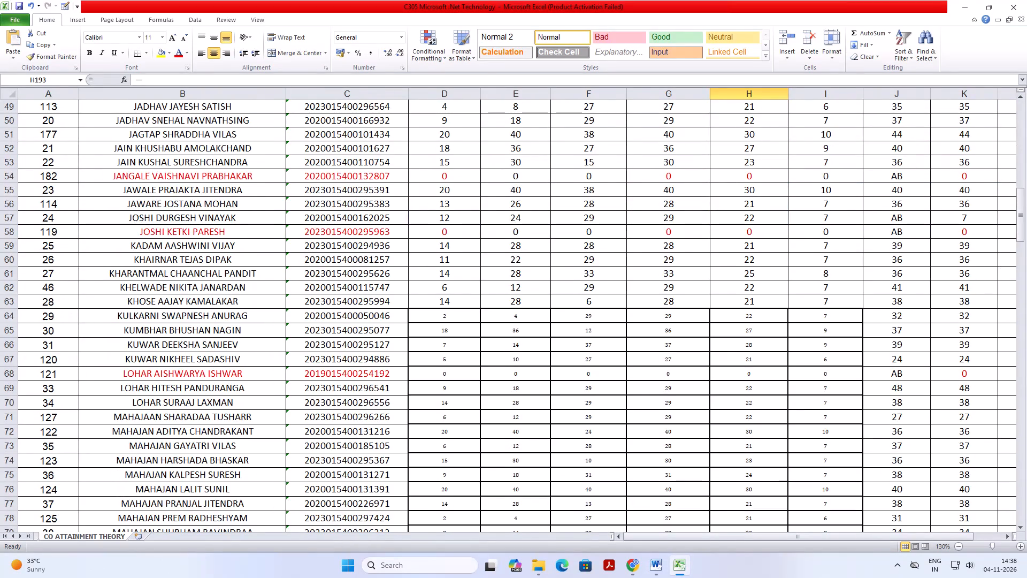
pyautogui.moveTo(434, 300); pyautogui.dragTo(794, 302)
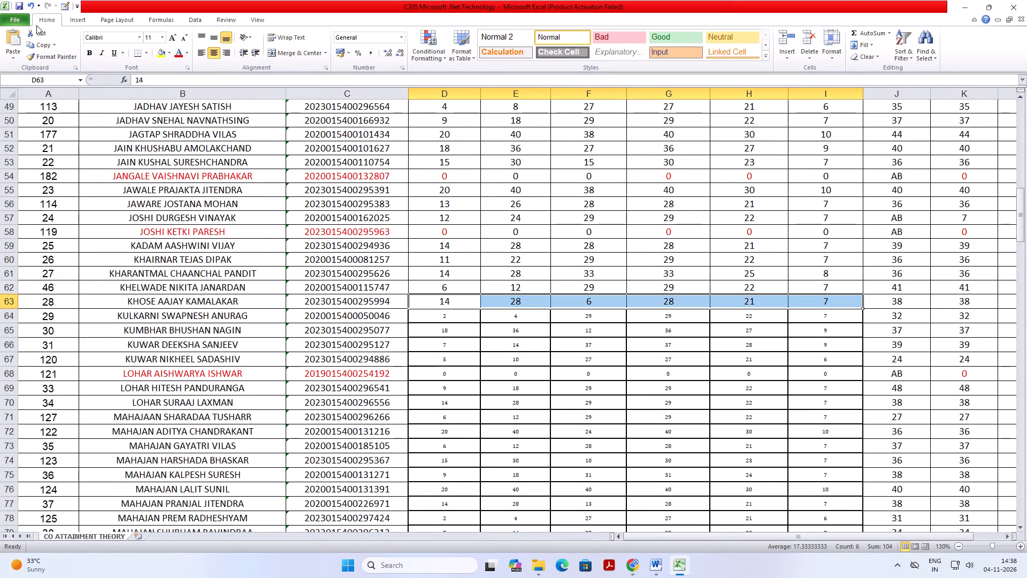
pyautogui.click(52, 54)
pyautogui.moveTo(442, 315); pyautogui.dragTo(605, 315)
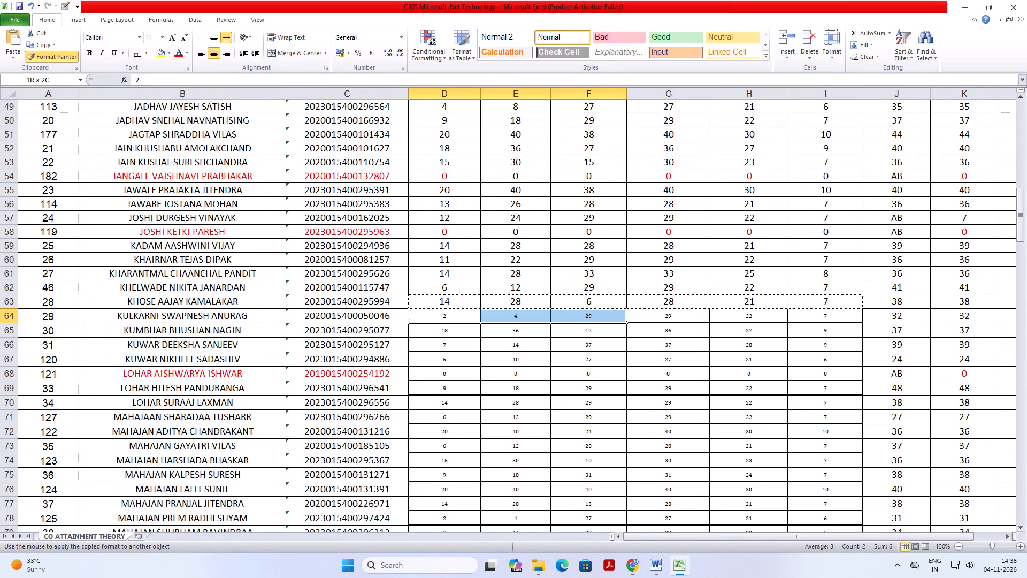
pyautogui.moveTo(605, 315); pyautogui.dragTo(858, 322)
pyautogui.click(793, 341)
# Use Format Painter to apply the formatting of D62:I63 to the remaining small-font marks rows, D65:I188.
pyautogui.moveTo(450, 282); pyautogui.dragTo(811, 305)
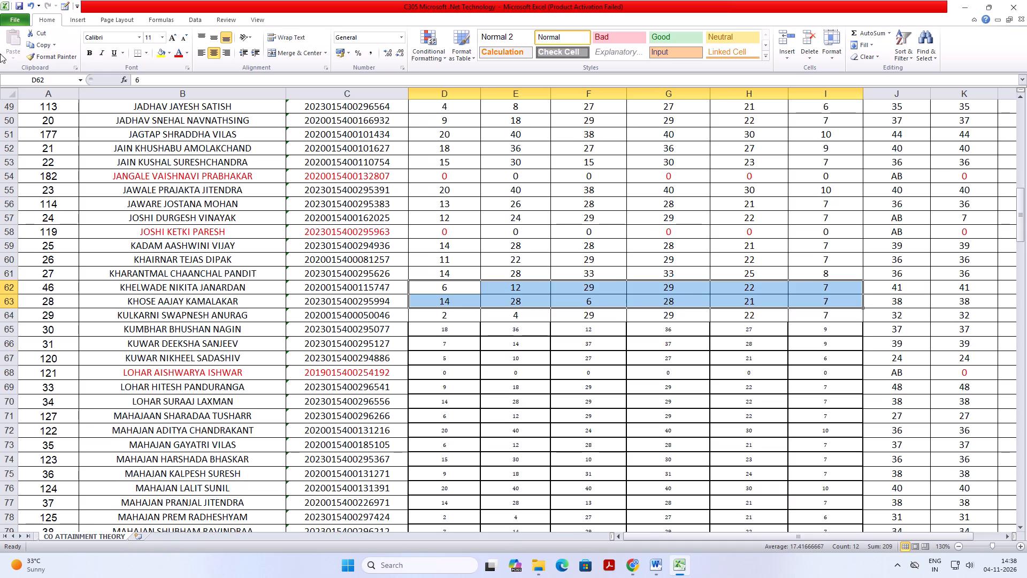
pyautogui.click(37, 58)
pyautogui.scroll(-3, 536, 292)
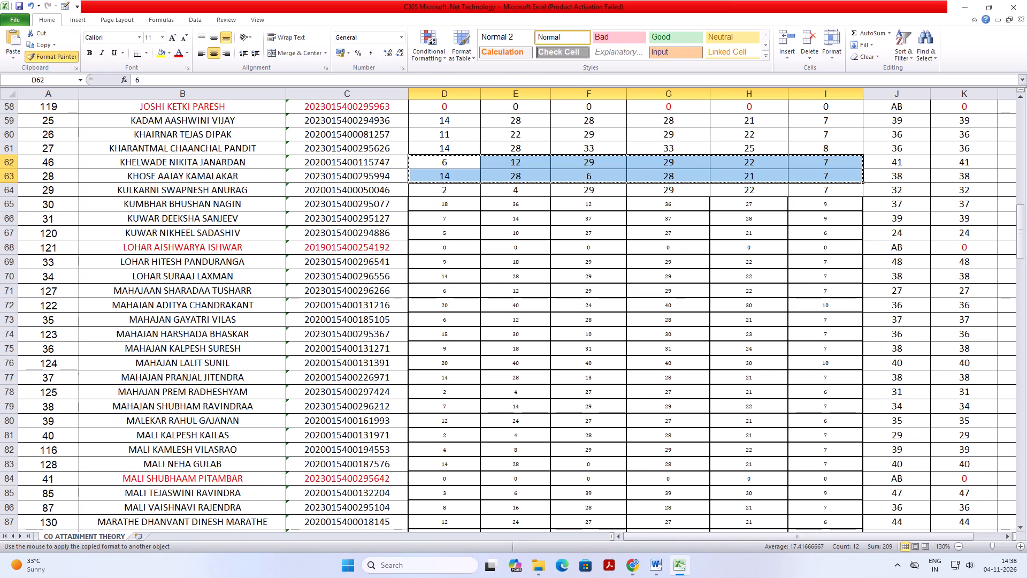
pyautogui.moveTo(430, 202); pyautogui.dragTo(798, 554)
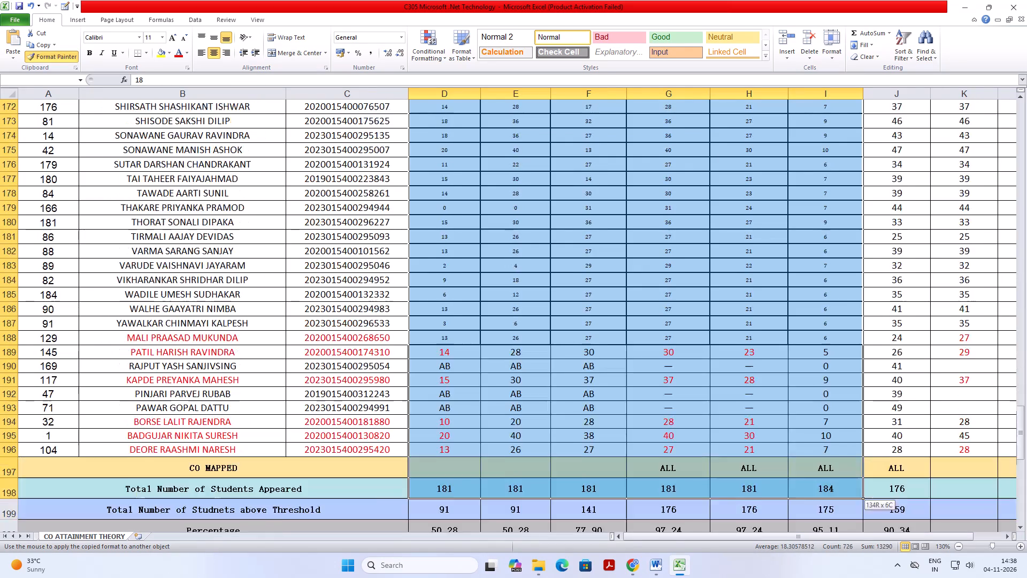
pyautogui.moveTo(798, 554); pyautogui.dragTo(830, 312)
pyautogui.click(816, 336)
# Review the reformatted marks down to the attainment summary rows and back up to the sheet header.
pyautogui.scroll(-20, 521, 318)
pyautogui.scroll(-5, 521, 318)
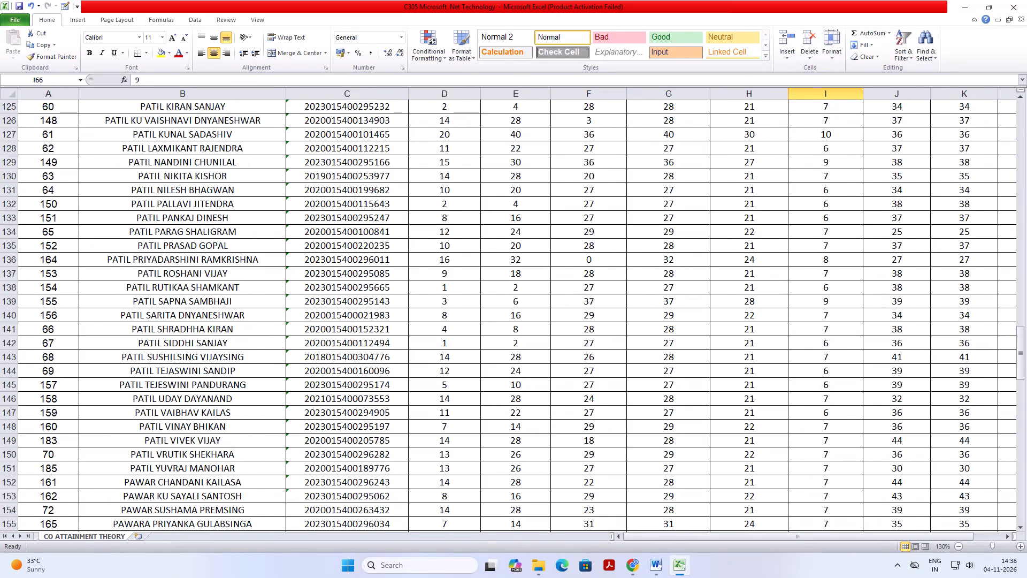
pyautogui.scroll(-18, 604, 296)
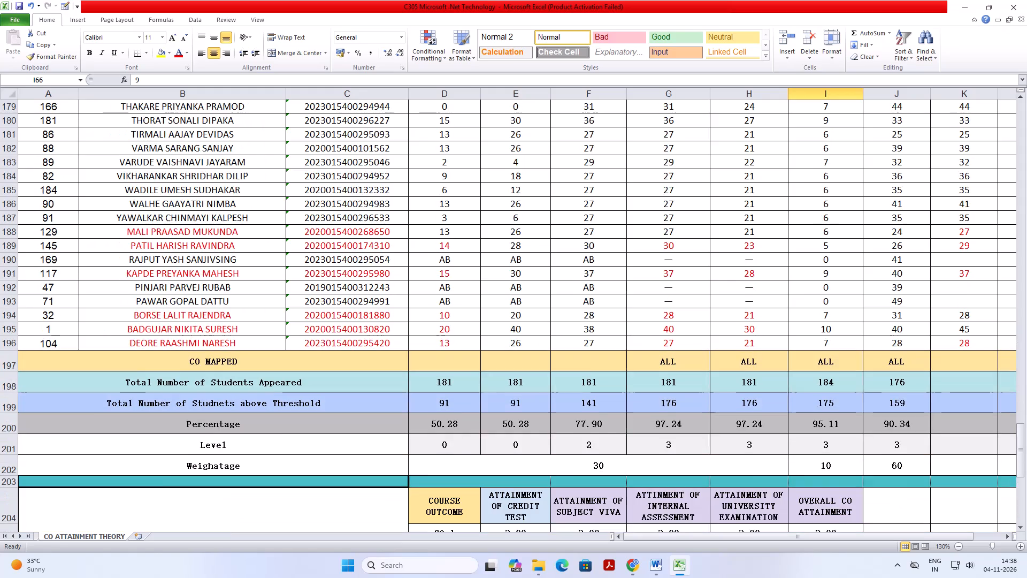
pyautogui.scroll(20, 604, 296)
pyautogui.scroll(5, 604, 296)
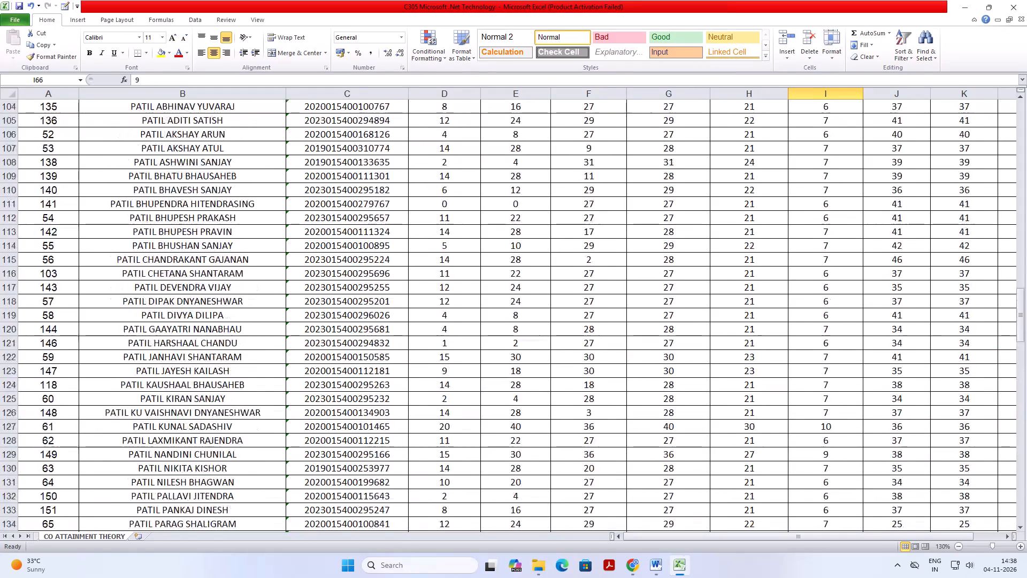
pyautogui.scroll(20, 604, 296)
pyautogui.scroll(18, 604, 296)
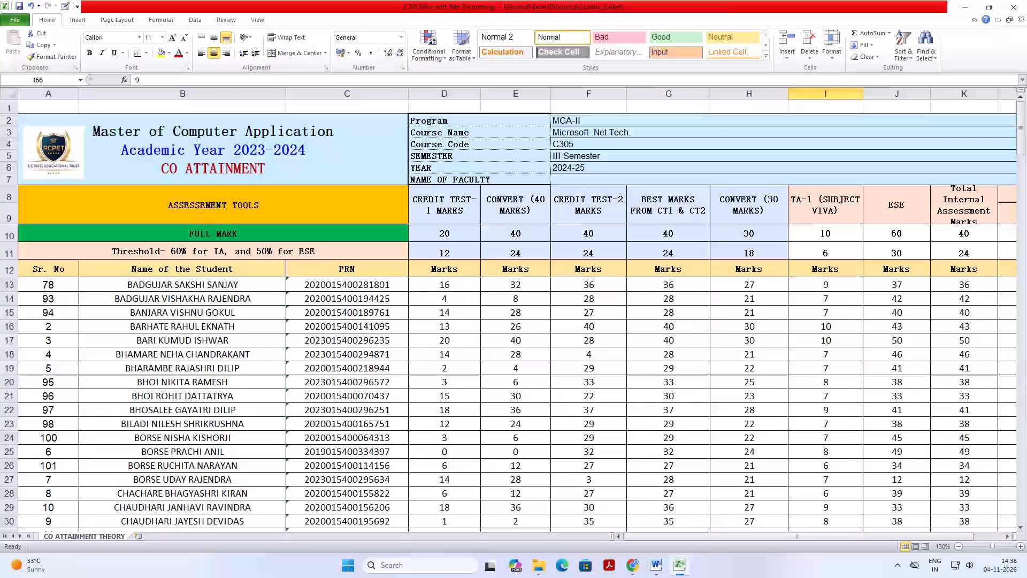
pyautogui.scroll(1, 604, 296)
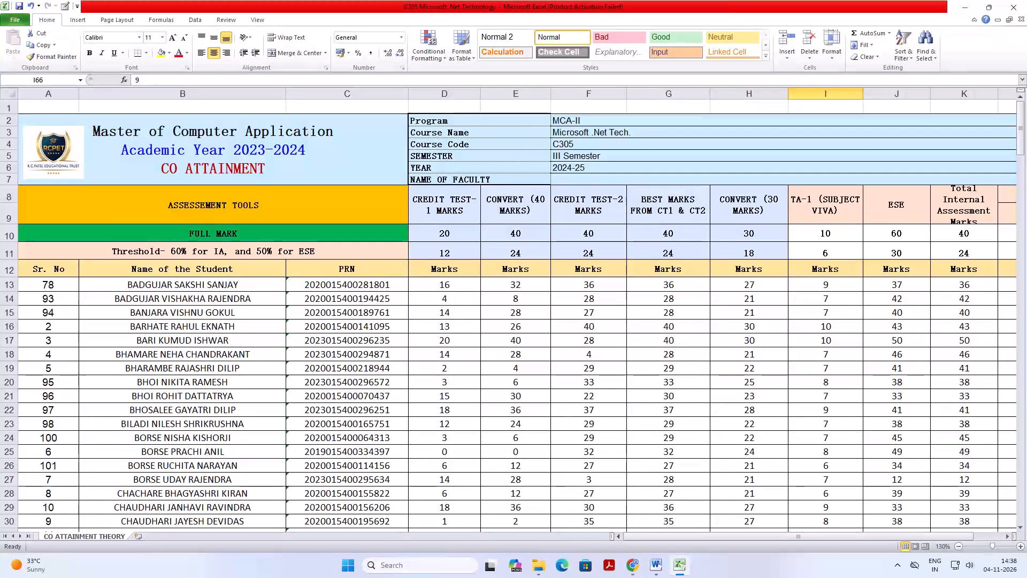
pyautogui.scroll(-2, 604, 296)
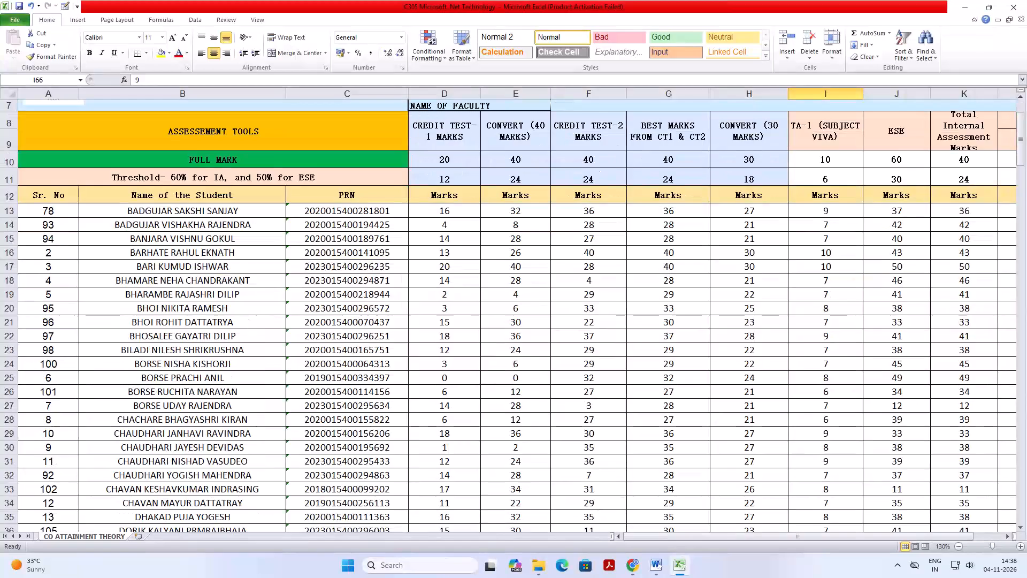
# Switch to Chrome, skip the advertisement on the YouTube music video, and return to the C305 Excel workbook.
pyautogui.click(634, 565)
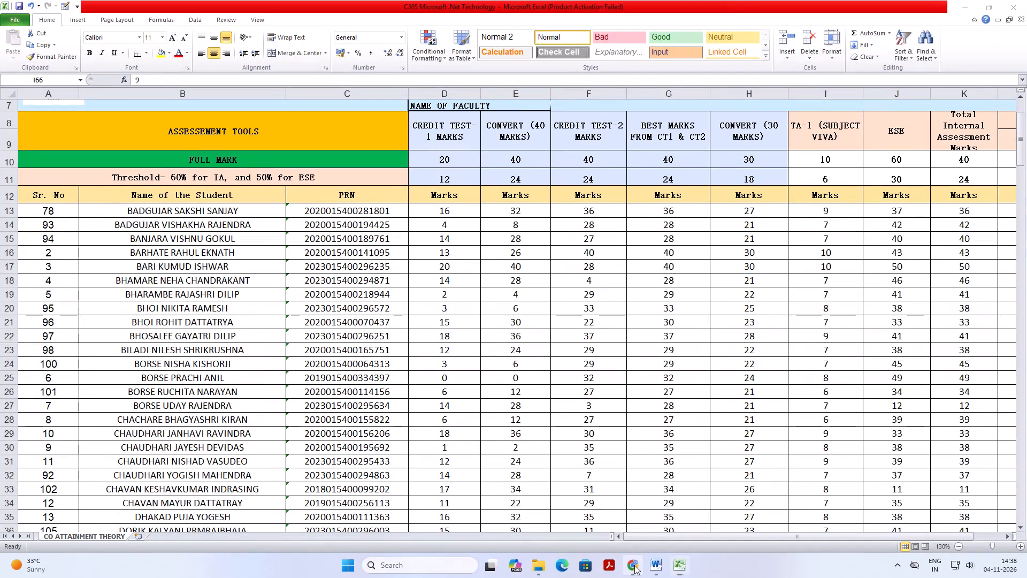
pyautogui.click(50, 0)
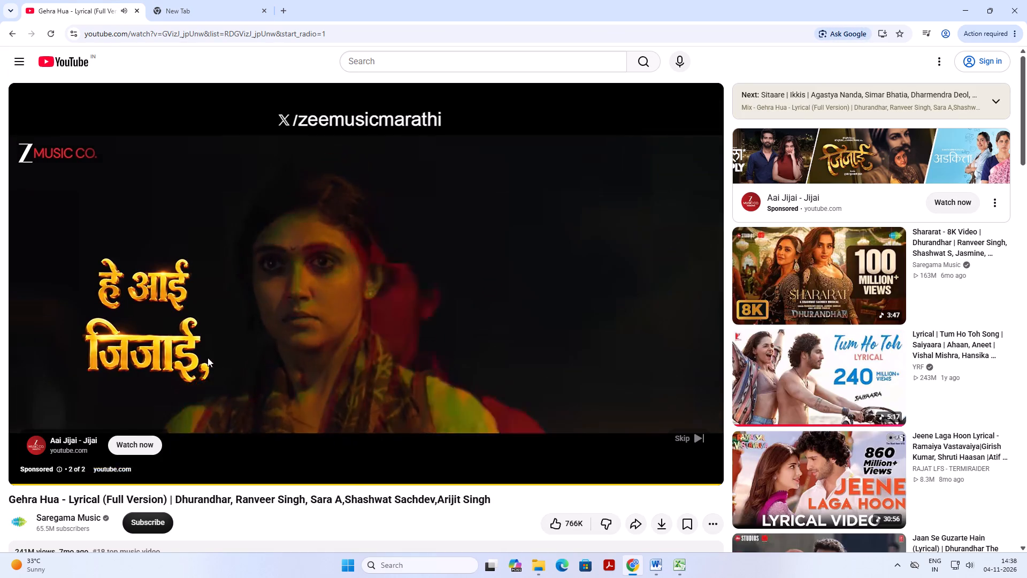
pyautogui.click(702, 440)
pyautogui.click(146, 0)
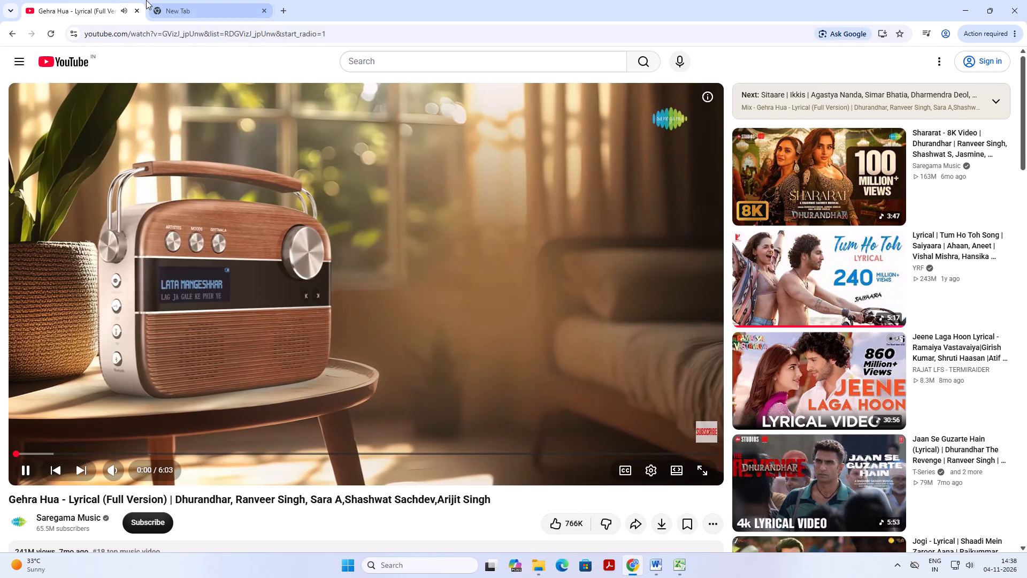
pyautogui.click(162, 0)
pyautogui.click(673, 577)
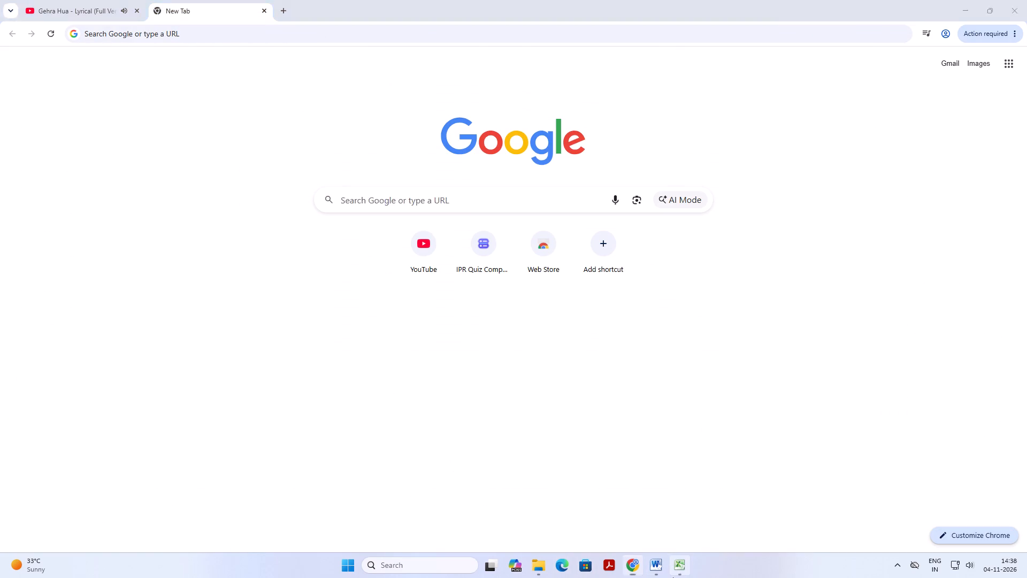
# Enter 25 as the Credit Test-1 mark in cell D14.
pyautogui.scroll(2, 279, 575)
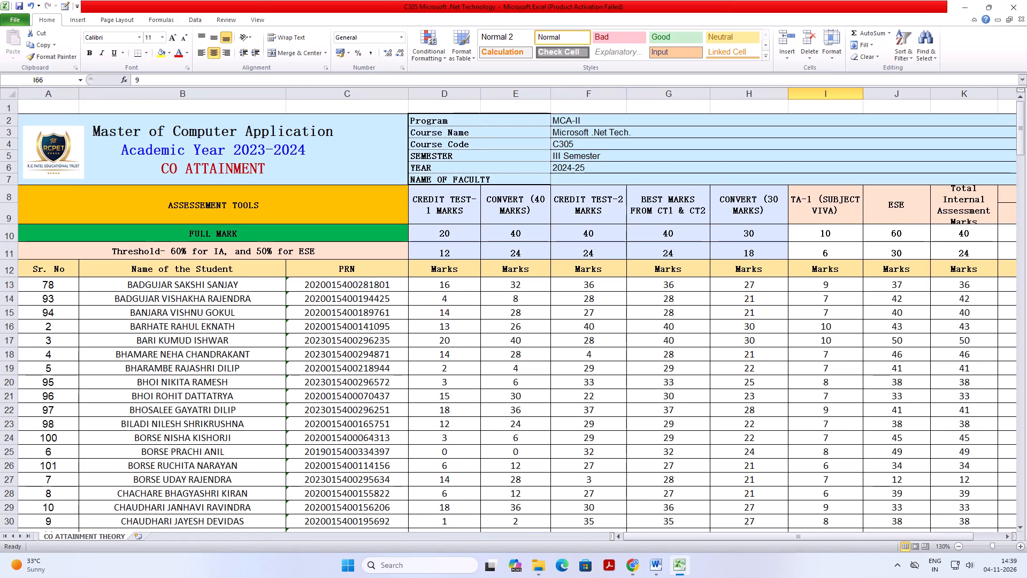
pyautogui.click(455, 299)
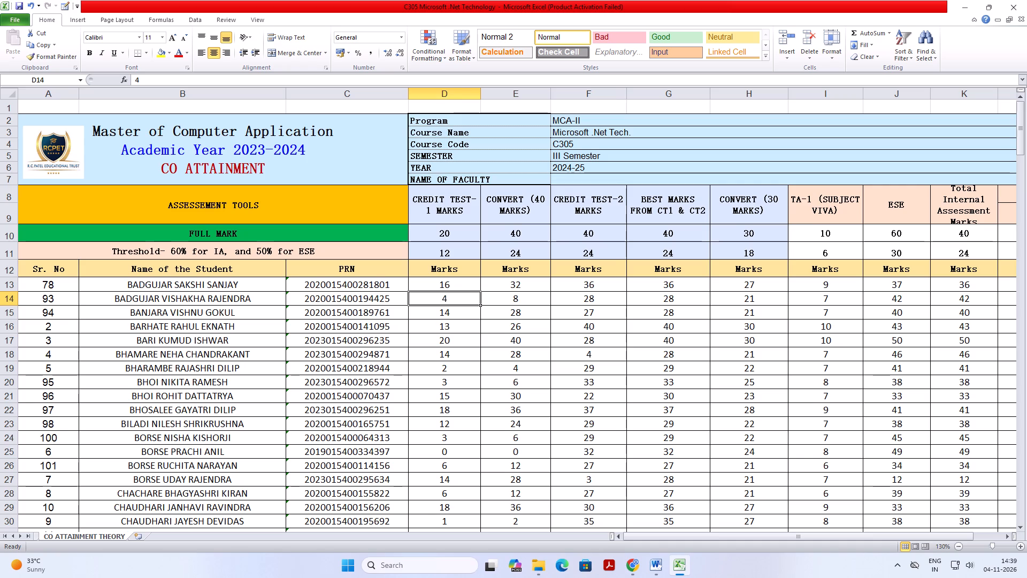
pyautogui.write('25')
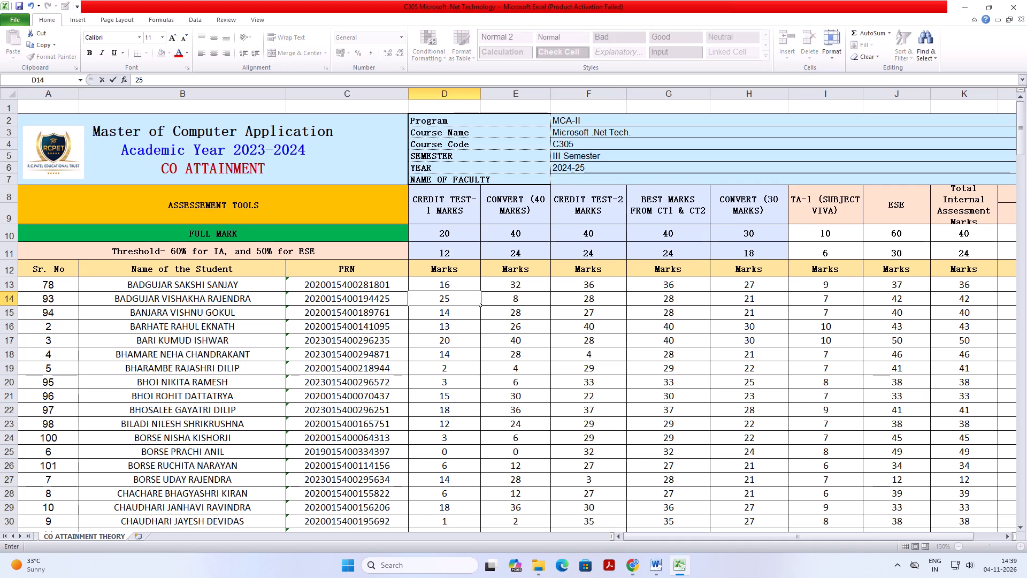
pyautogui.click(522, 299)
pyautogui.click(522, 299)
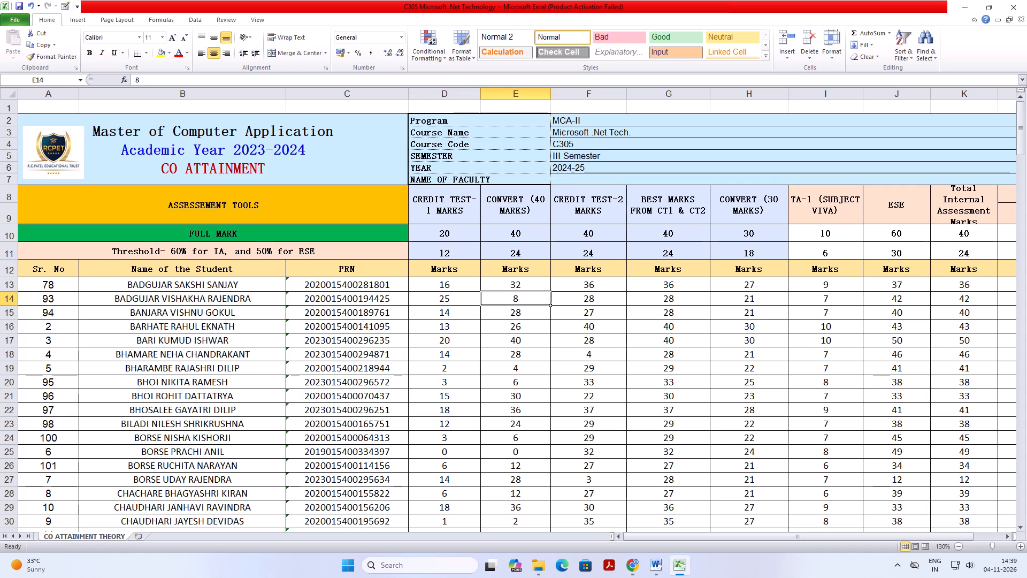
# Set the Credit Test-1 mark in cell D14 to 13.
pyautogui.click(457, 298)
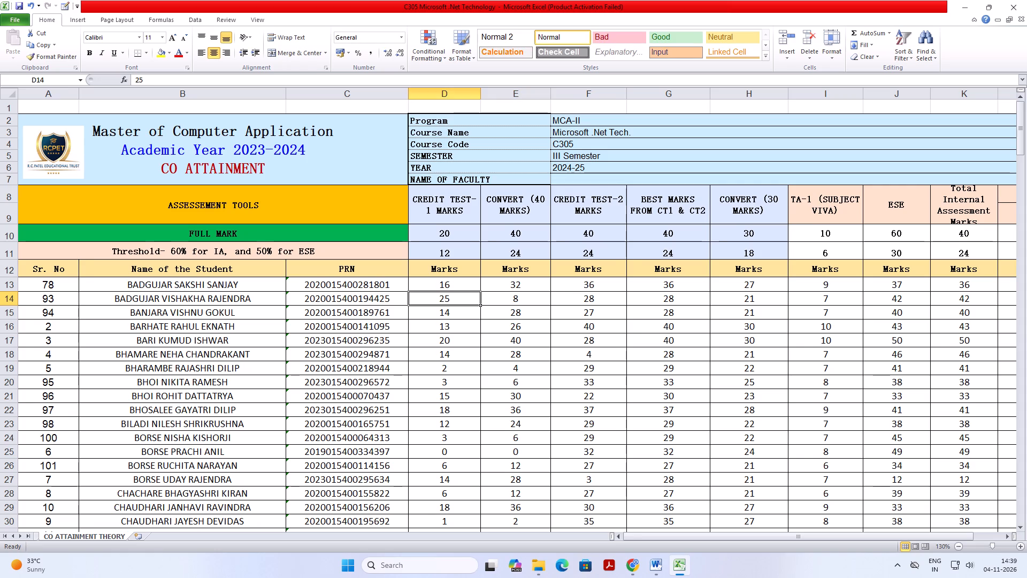
pyautogui.click(457, 298)
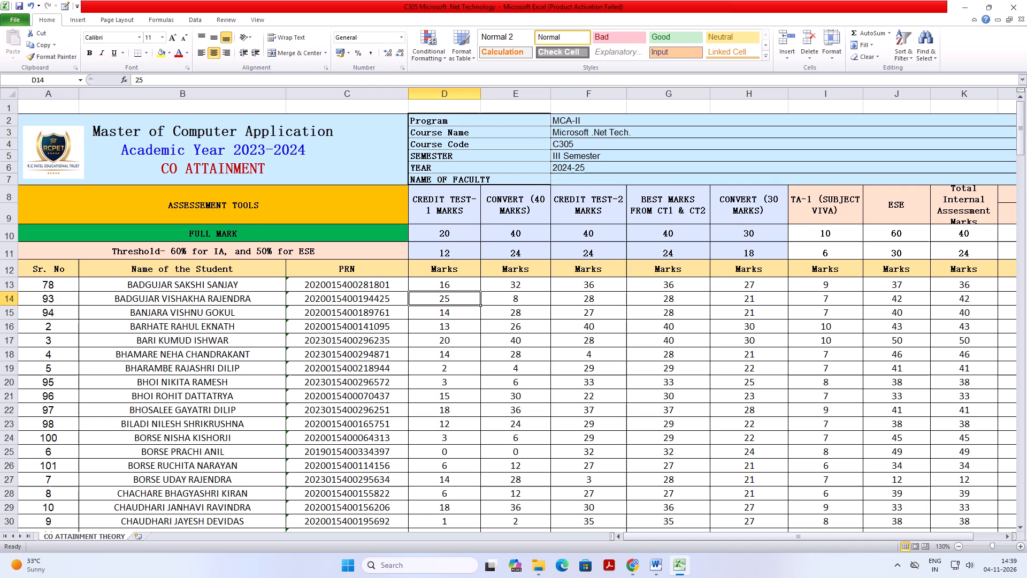
pyautogui.write('13')
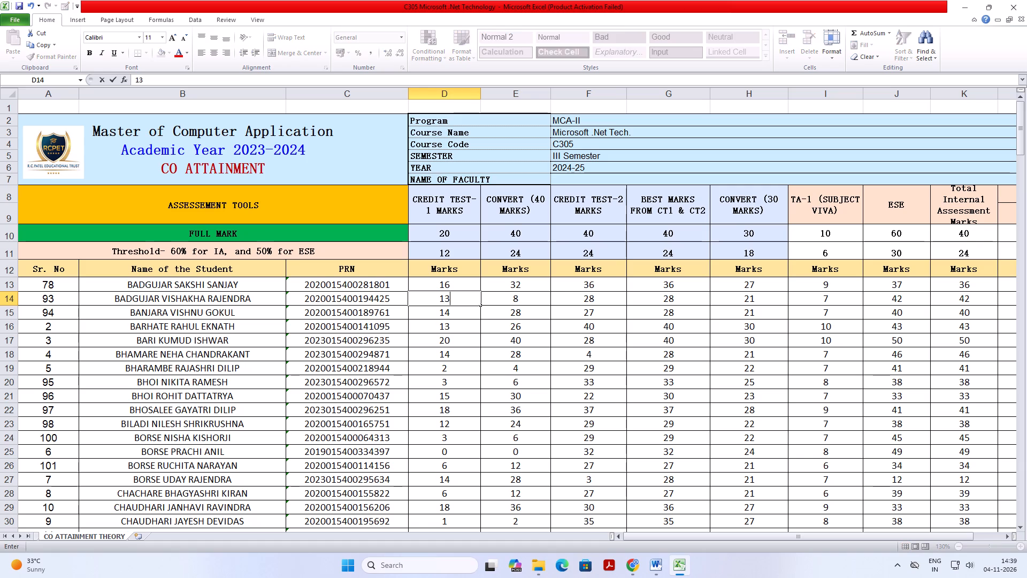
pyautogui.click(511, 298)
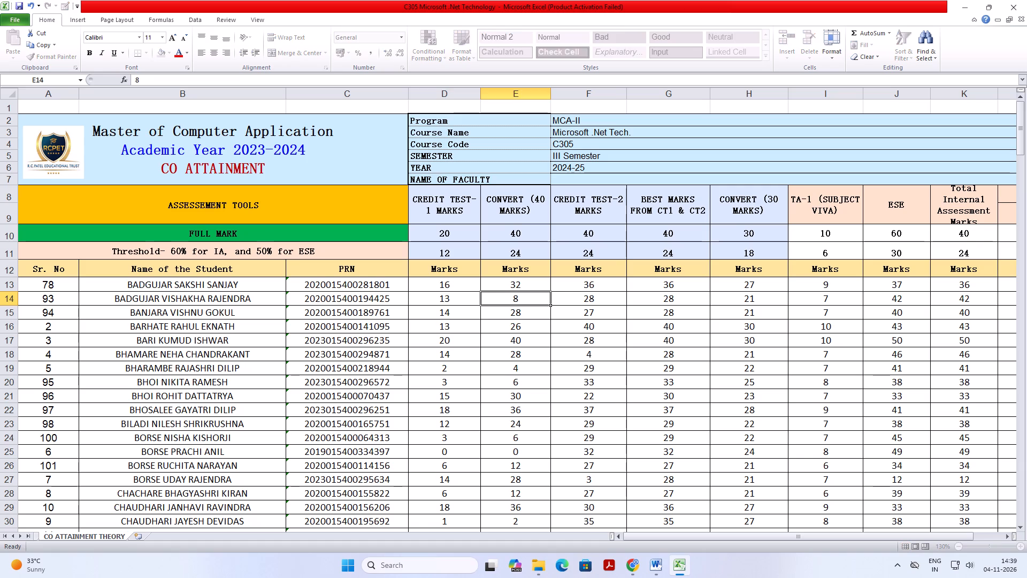
# Inspect the contents of the Credit Test-1, Convert (40 Marks), Credit Test-2 and Best Marks cells in row 13.
pyautogui.click(520, 282)
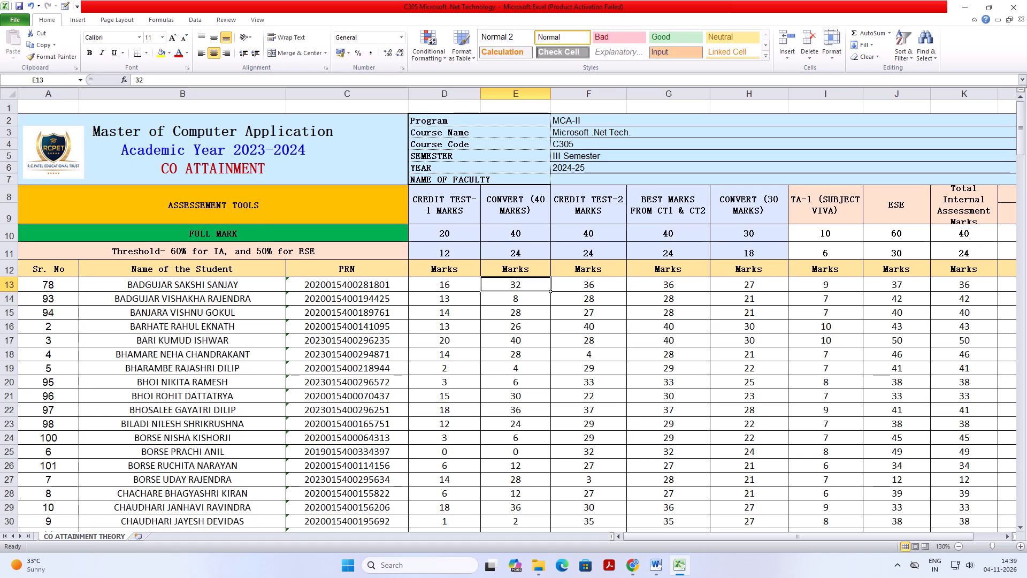
pyautogui.click(465, 280)
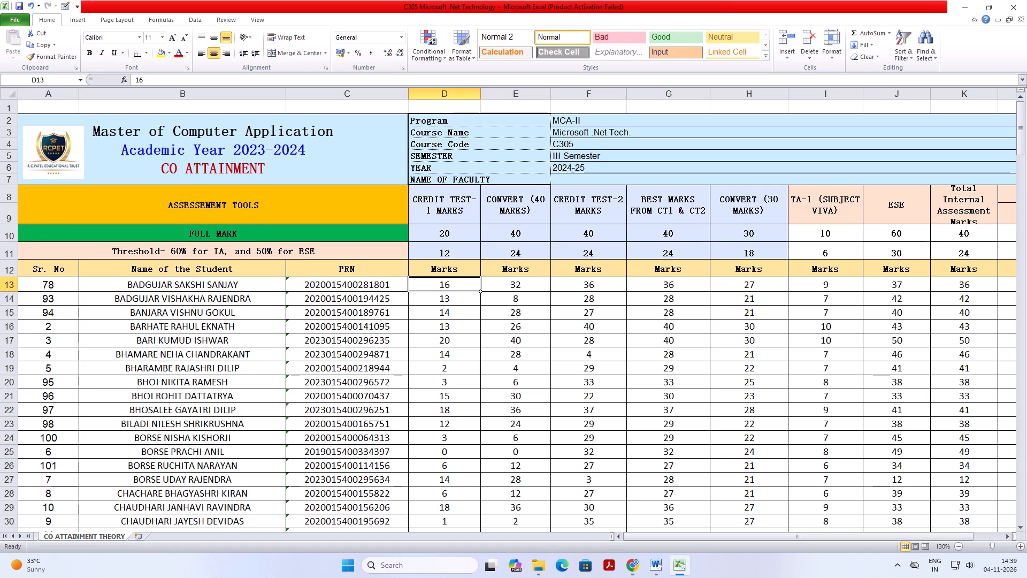
pyautogui.click(505, 280)
pyautogui.click(464, 283)
pyautogui.click(604, 284)
pyautogui.click(690, 289)
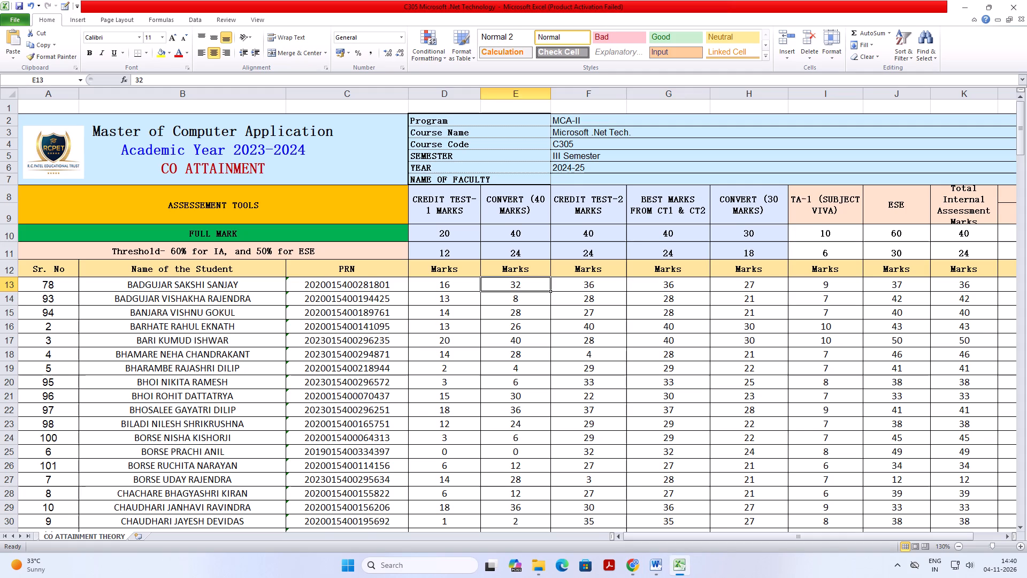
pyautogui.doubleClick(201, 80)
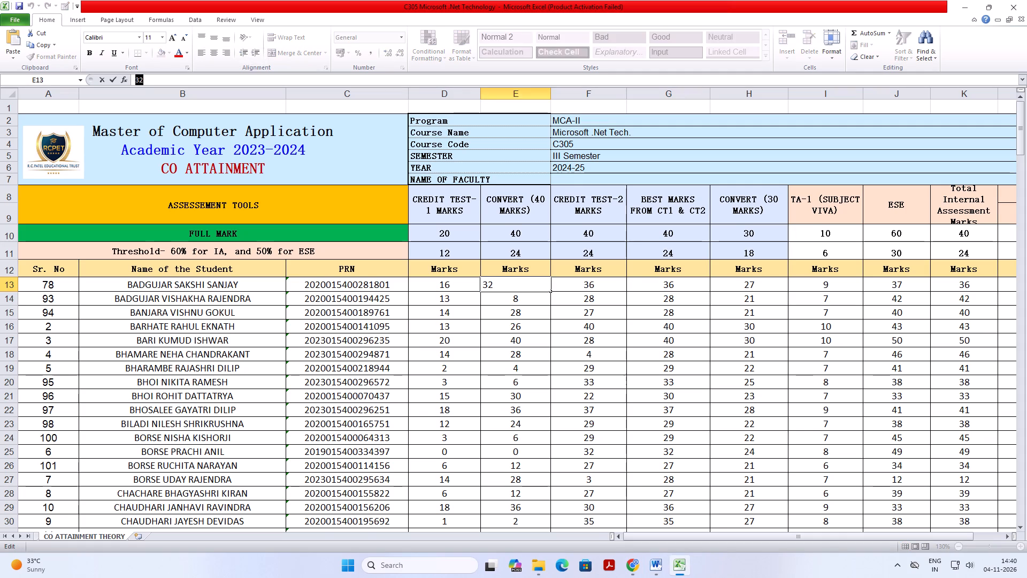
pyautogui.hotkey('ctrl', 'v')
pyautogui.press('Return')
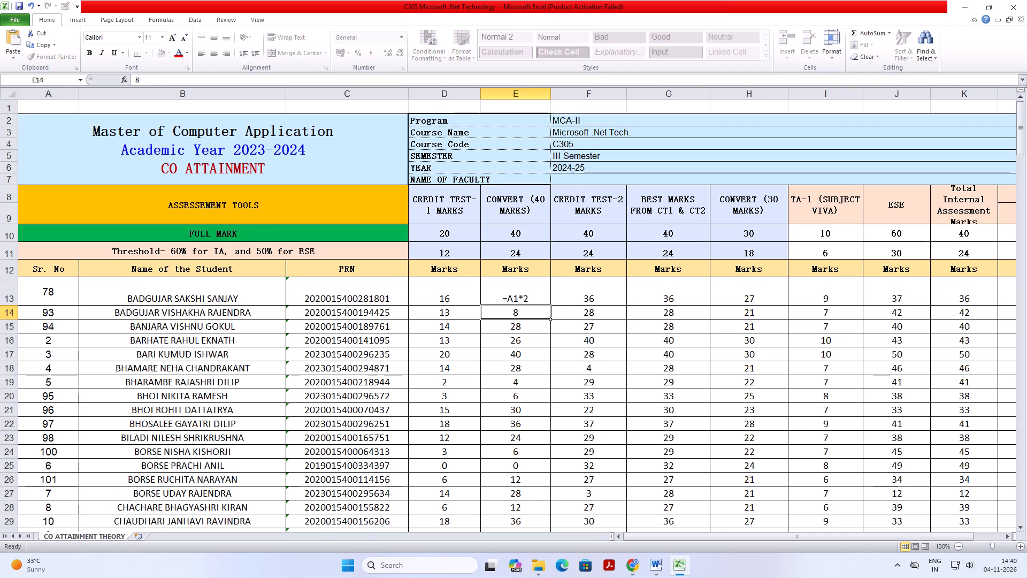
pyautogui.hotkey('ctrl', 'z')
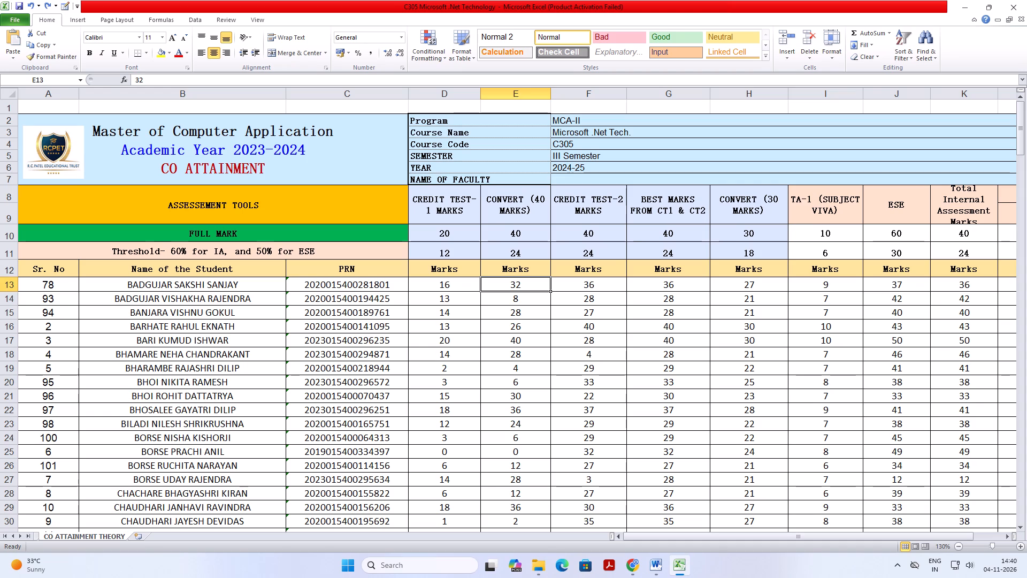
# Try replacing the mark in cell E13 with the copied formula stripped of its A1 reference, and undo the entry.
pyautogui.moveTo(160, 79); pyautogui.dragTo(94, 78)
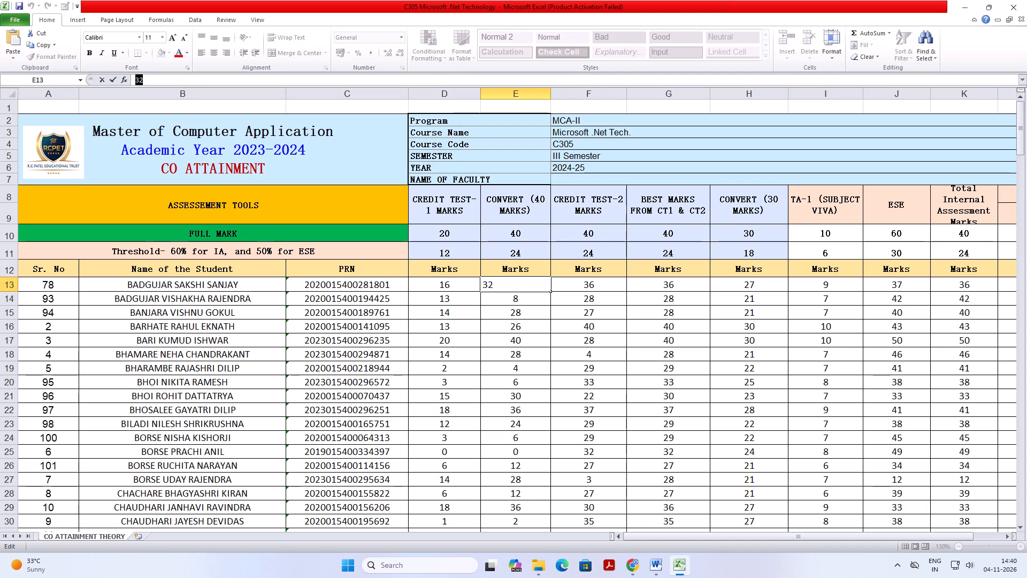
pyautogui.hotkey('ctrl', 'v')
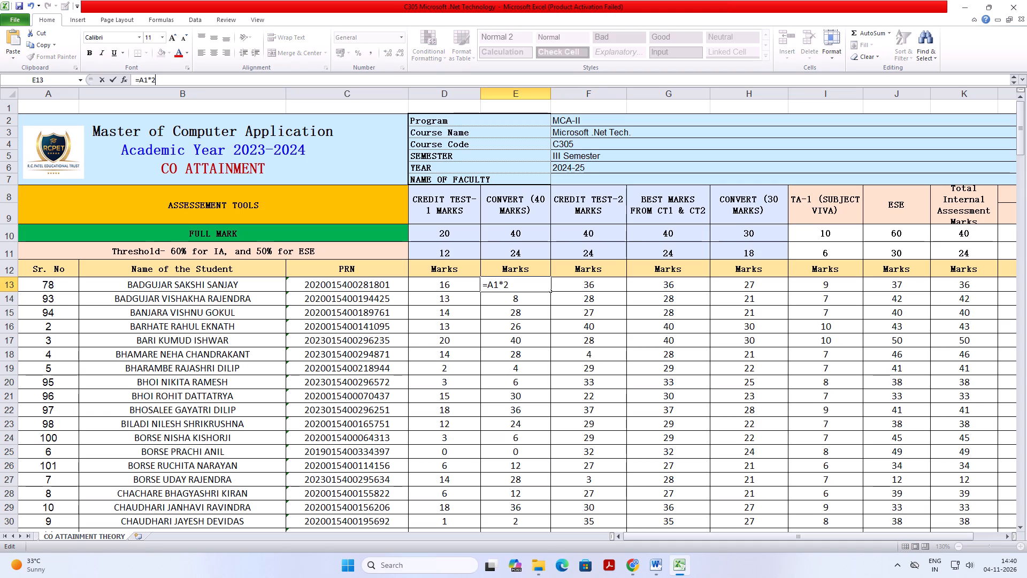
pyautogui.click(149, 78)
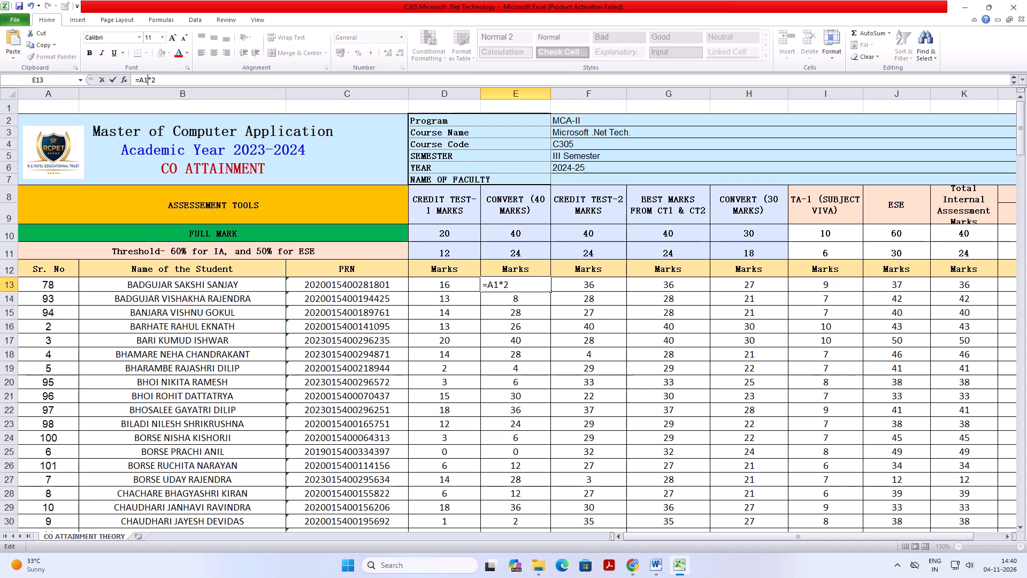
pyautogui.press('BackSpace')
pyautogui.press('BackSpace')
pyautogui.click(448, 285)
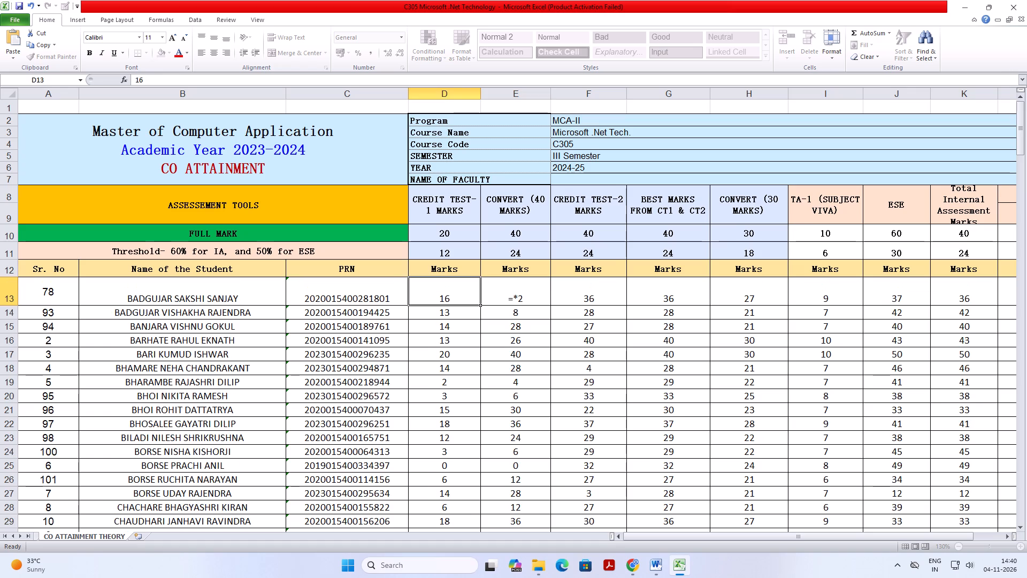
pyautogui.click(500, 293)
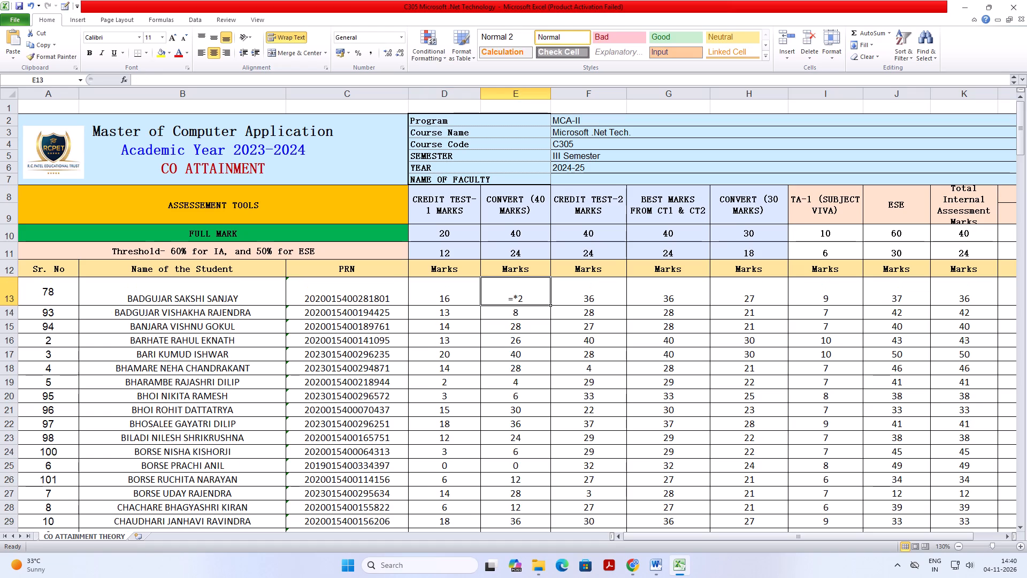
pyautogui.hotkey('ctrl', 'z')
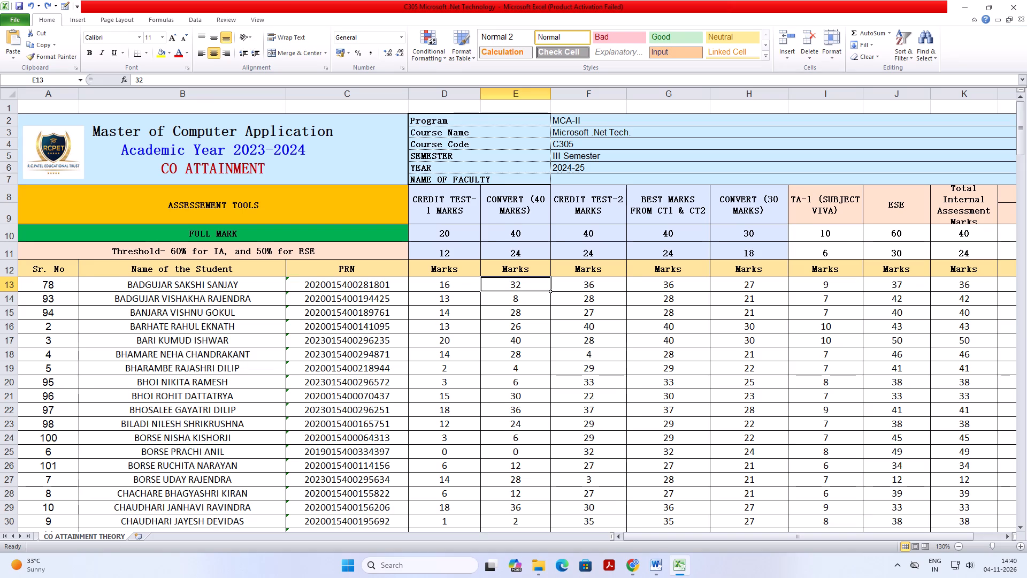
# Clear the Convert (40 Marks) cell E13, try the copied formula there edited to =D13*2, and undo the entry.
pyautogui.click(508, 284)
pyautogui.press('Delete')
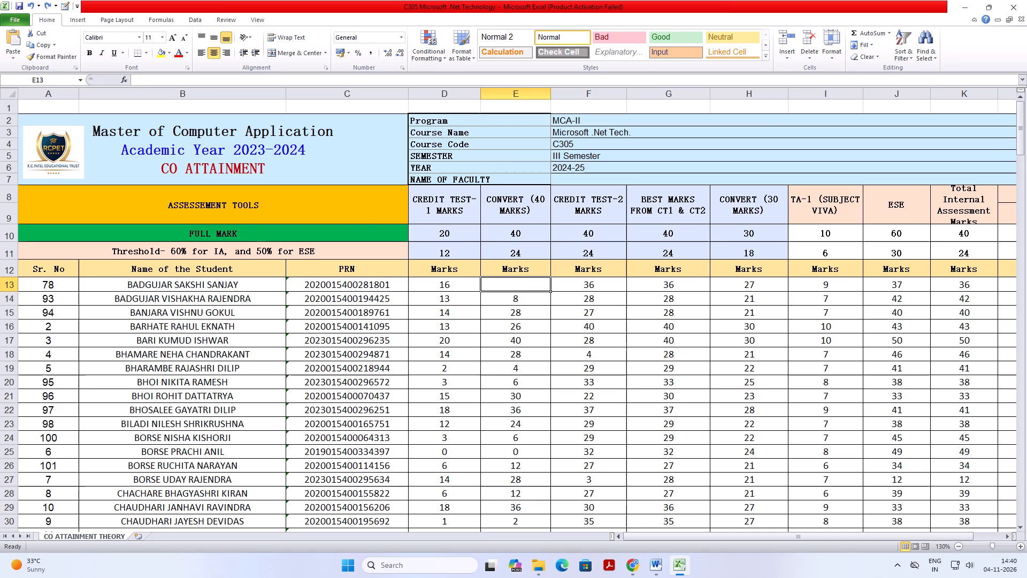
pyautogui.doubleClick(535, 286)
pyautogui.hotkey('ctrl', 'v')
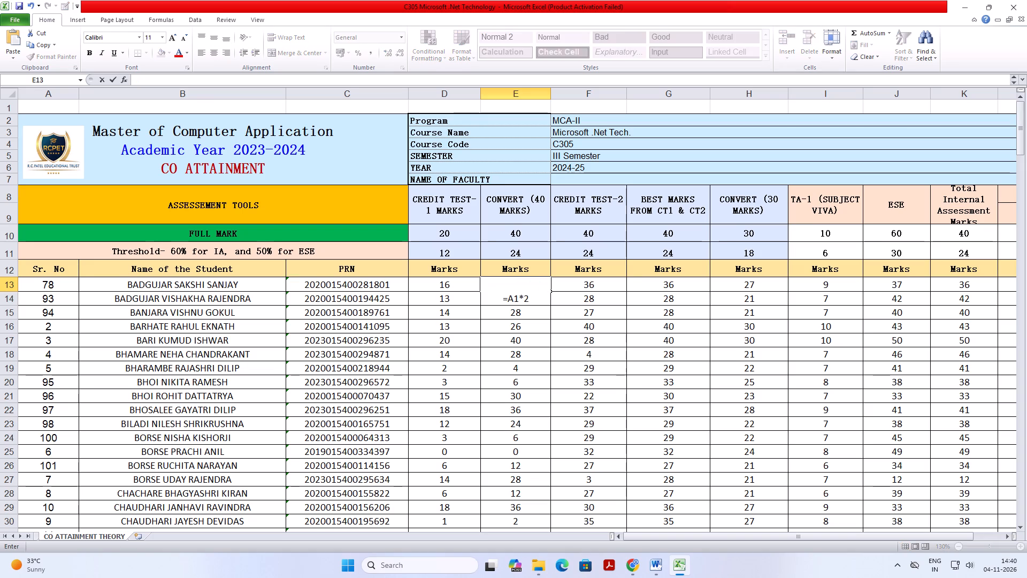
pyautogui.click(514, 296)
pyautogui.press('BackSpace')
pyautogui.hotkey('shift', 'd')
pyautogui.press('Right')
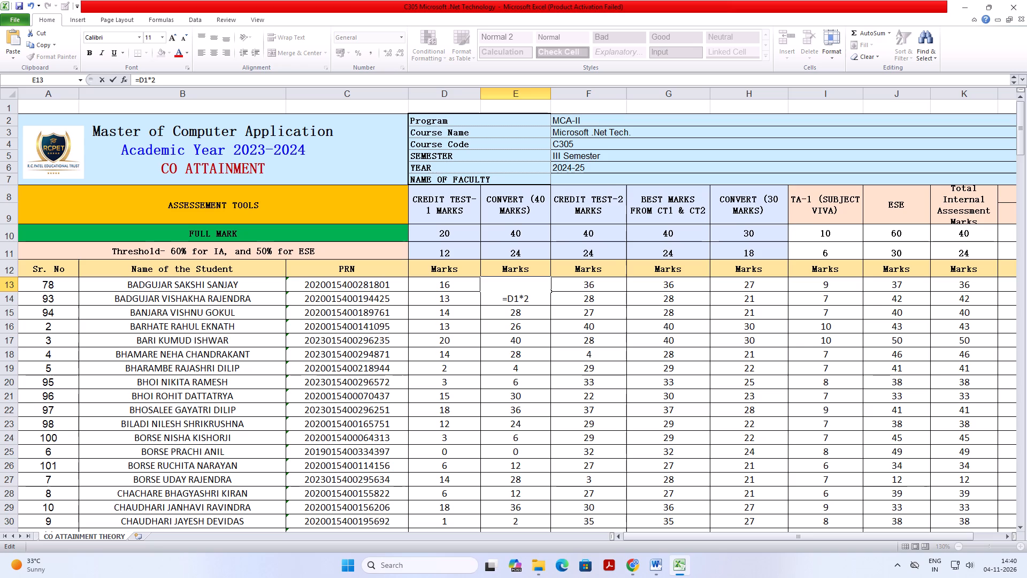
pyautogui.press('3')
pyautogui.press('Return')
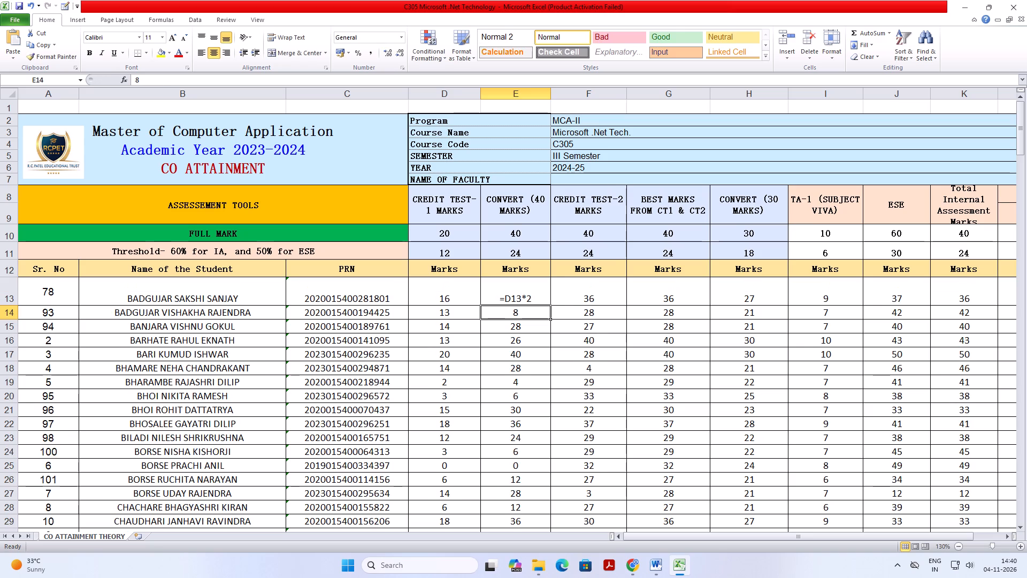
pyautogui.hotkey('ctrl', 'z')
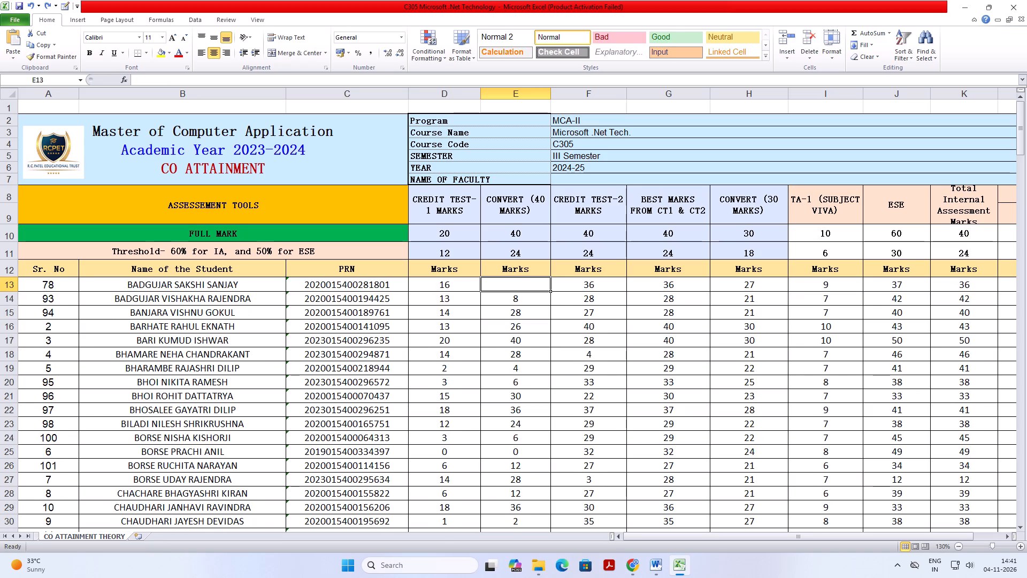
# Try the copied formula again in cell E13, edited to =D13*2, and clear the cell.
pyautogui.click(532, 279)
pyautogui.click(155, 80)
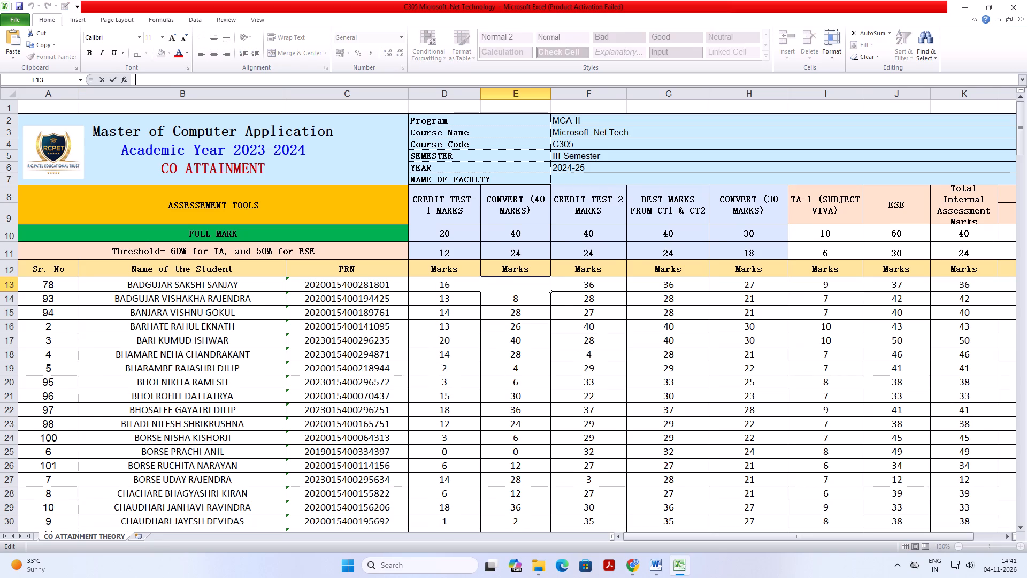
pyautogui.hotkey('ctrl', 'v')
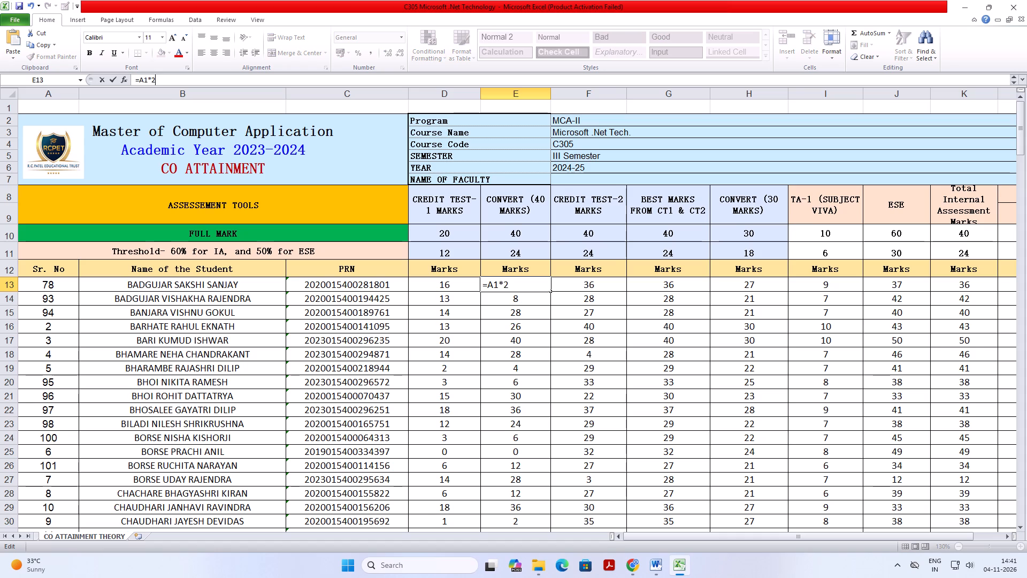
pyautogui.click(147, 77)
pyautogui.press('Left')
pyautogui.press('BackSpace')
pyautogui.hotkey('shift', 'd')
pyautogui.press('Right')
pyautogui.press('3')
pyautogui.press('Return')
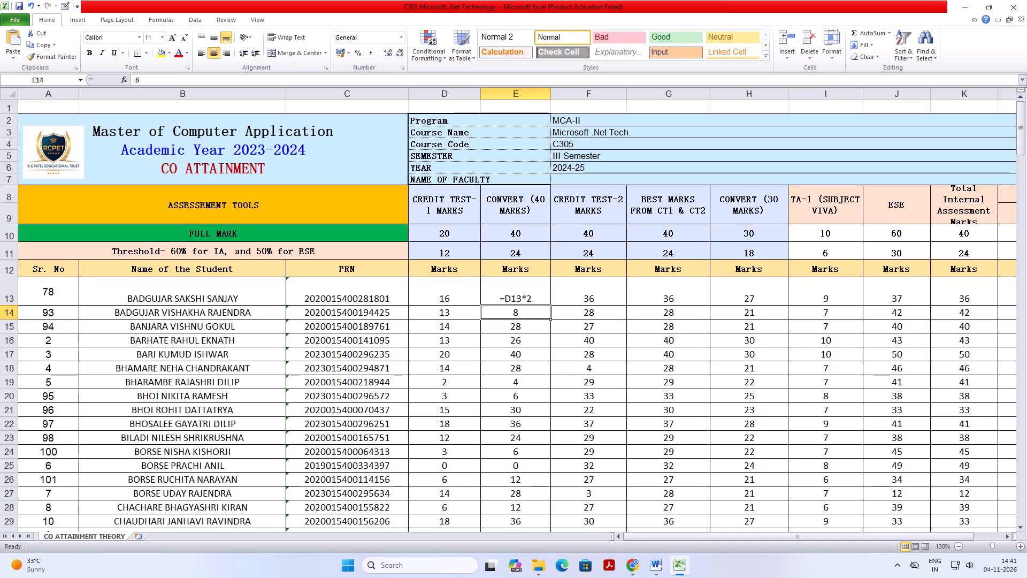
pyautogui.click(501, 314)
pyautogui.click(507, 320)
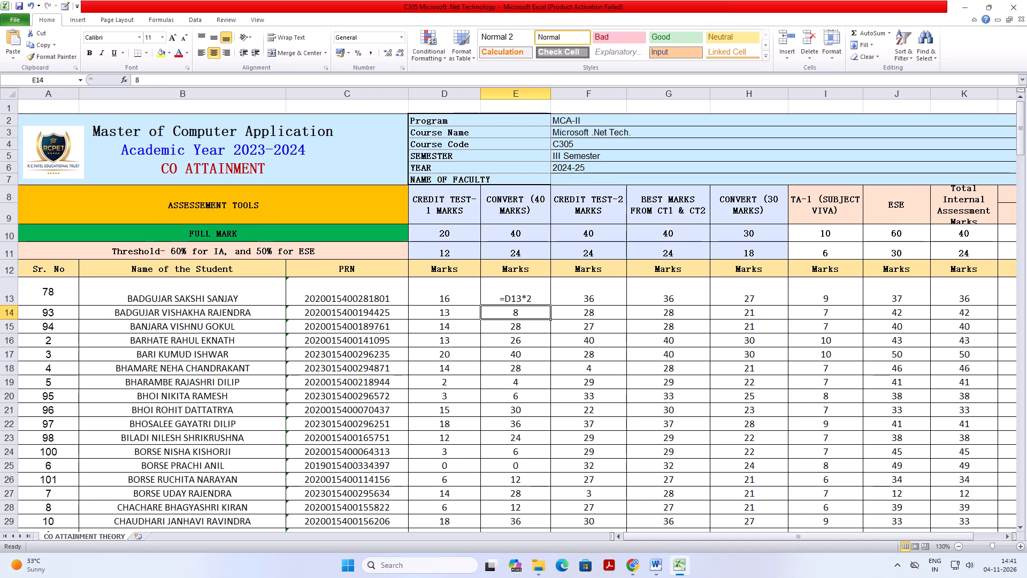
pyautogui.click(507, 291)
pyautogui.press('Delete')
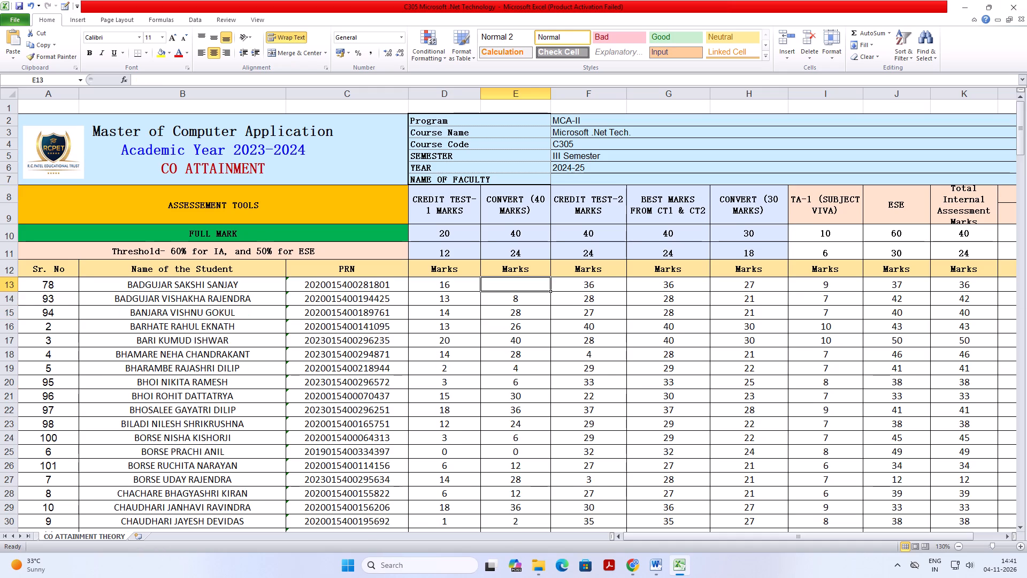
# Enter the formula =D13*2 in the Convert (40 Marks) cell E13, referencing the Credit Test-1 mark in D13.
pyautogui.click(431, 285)
pyautogui.click(526, 284)
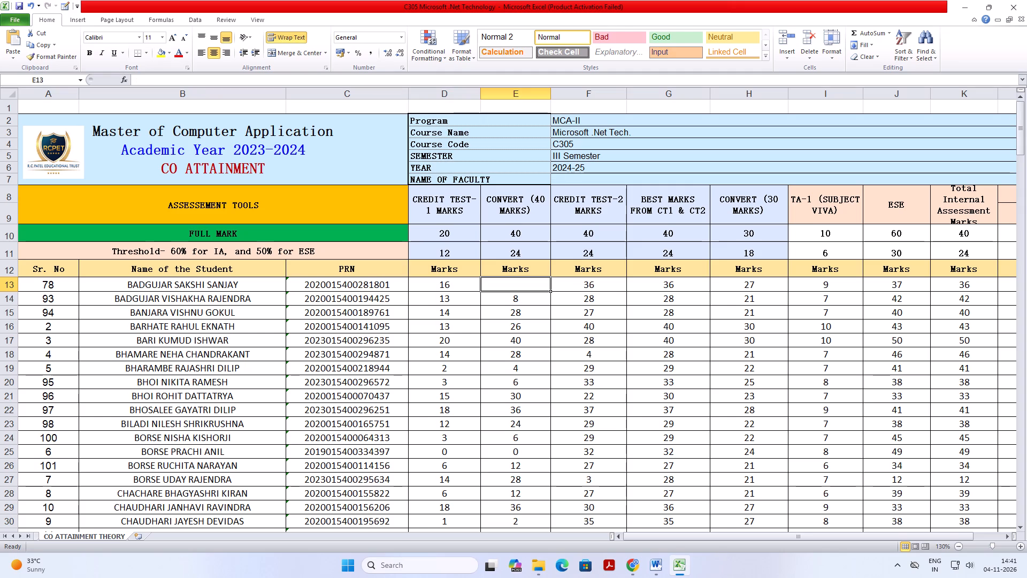
pyautogui.click(162, 80)
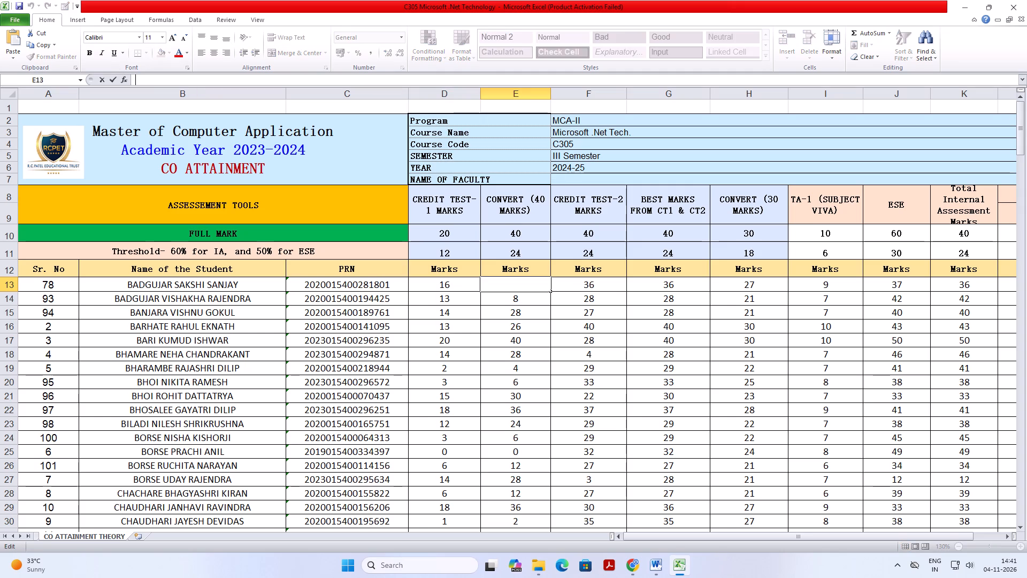
pyautogui.press('=')
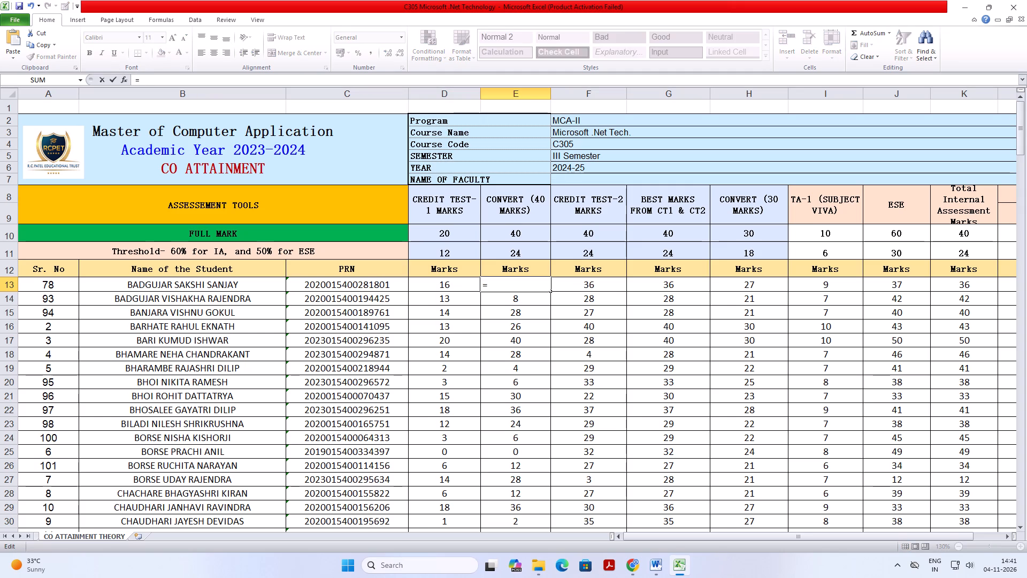
pyautogui.click(427, 286)
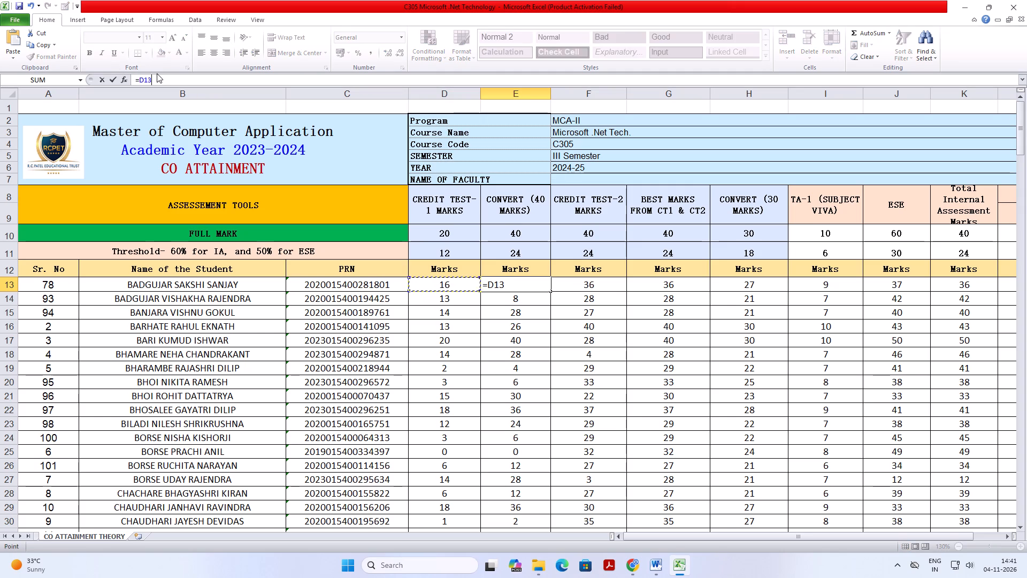
pyautogui.hotkey('shift', '*')
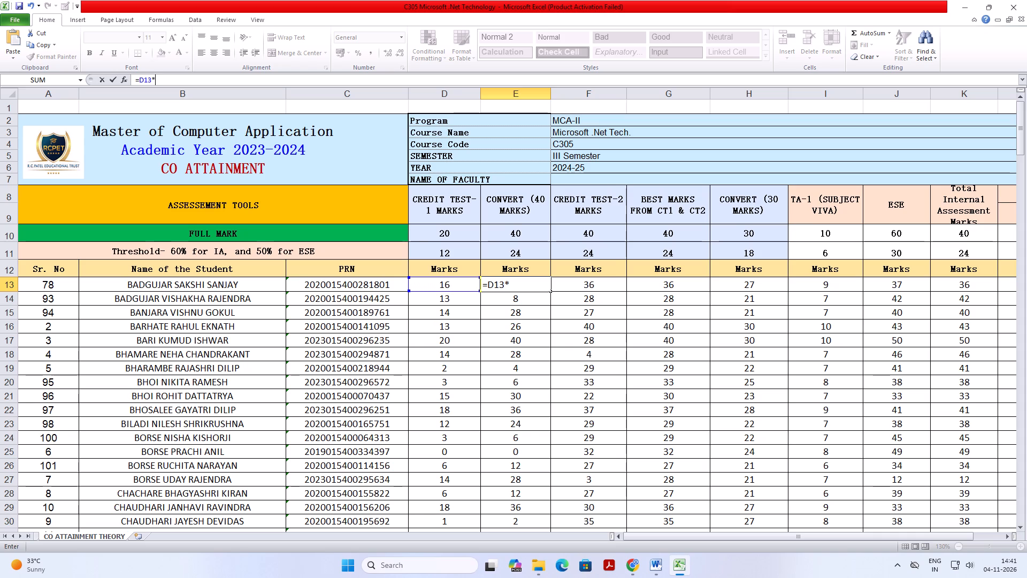
pyautogui.press('2')
pyautogui.press('Return')
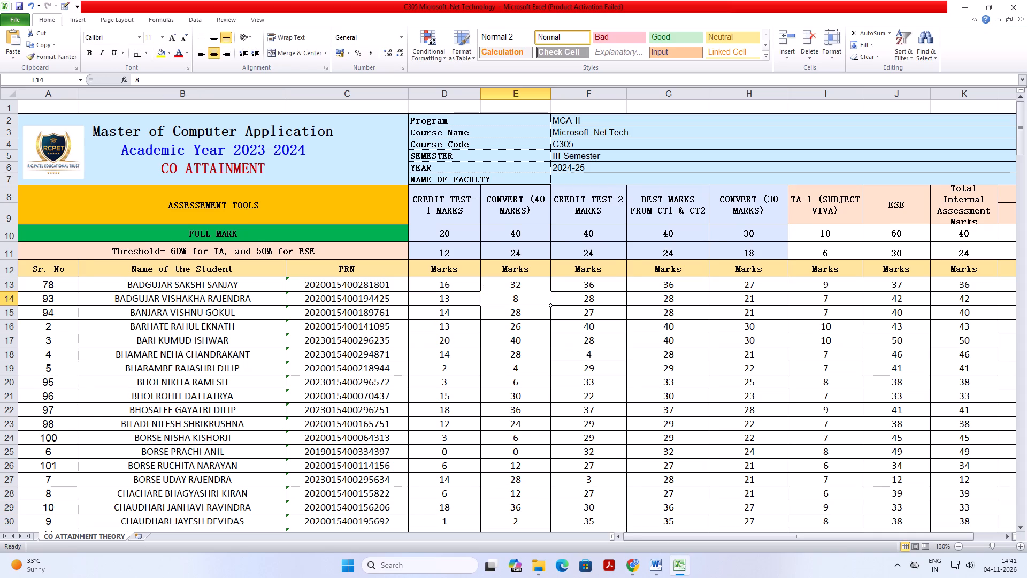
# Fill the E13 formula down the Convert (40 Marks) column through the last student row, E196.
pyautogui.click(510, 285)
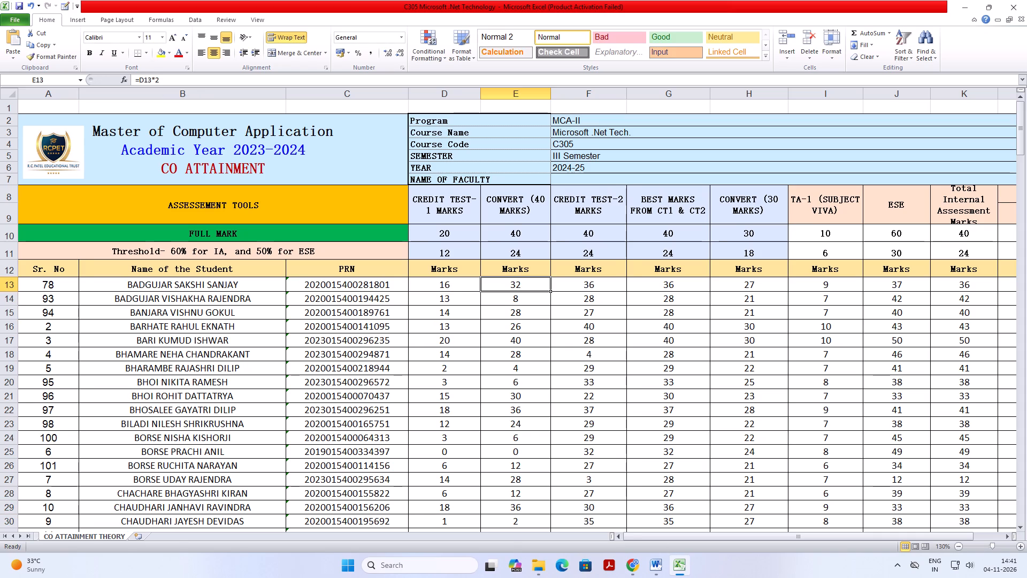
pyautogui.moveTo(550, 293); pyautogui.dragTo(549, 412)
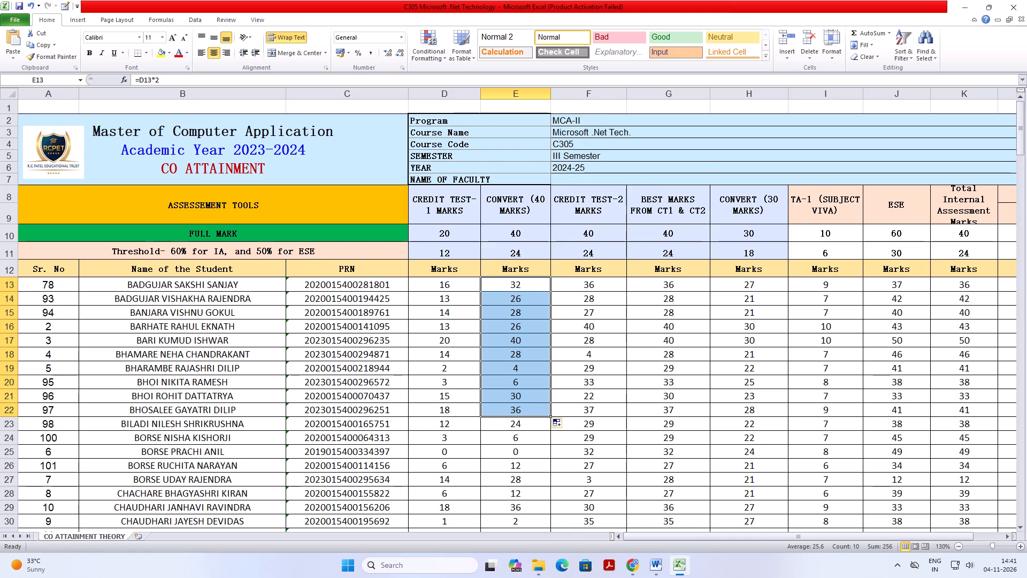
pyautogui.scroll(-1, 341, 230)
pyautogui.scroll(-1, 548, 389)
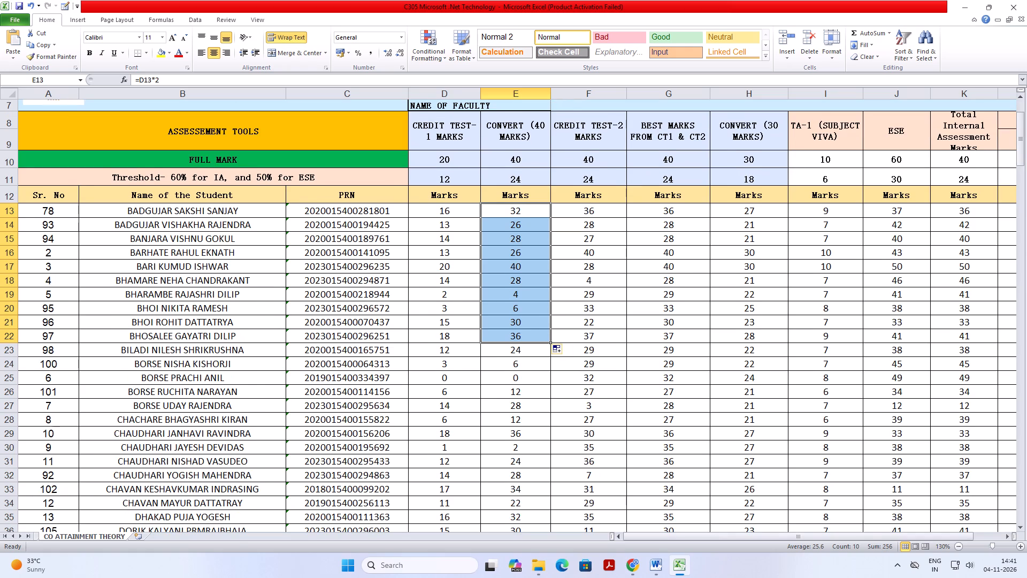
pyautogui.moveTo(549, 341); pyautogui.dragTo(551, 543)
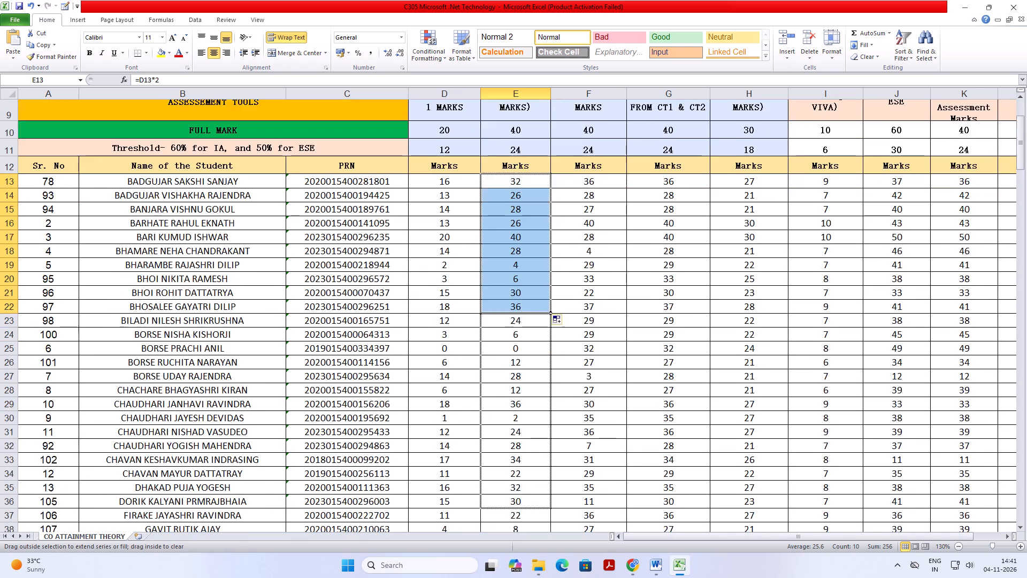
pyautogui.moveTo(551, 543); pyautogui.dragTo(551, 560)
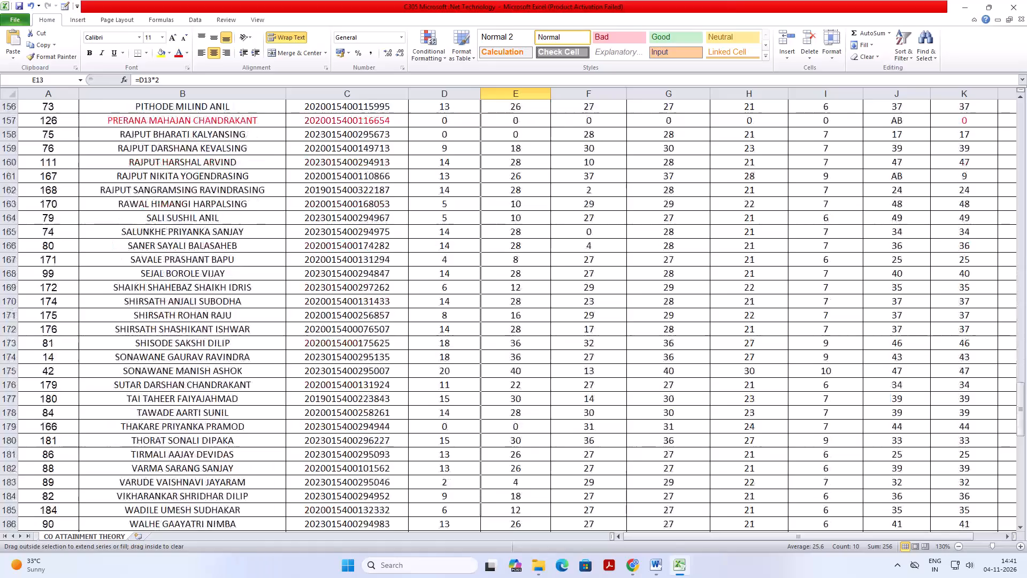
pyautogui.moveTo(551, 560); pyautogui.dragTo(524, 414)
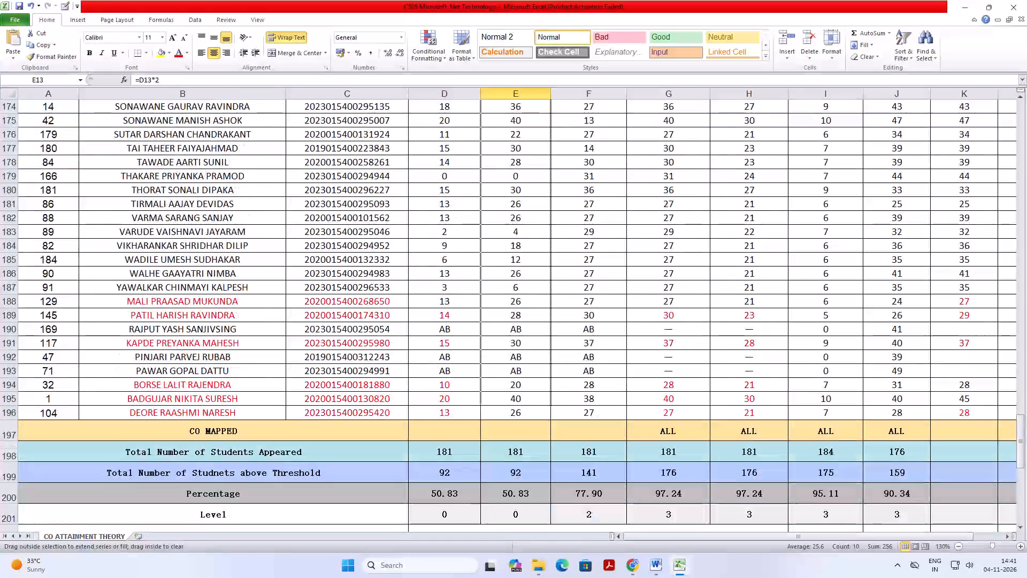
pyautogui.moveTo(524, 414); pyautogui.dragTo(526, 421)
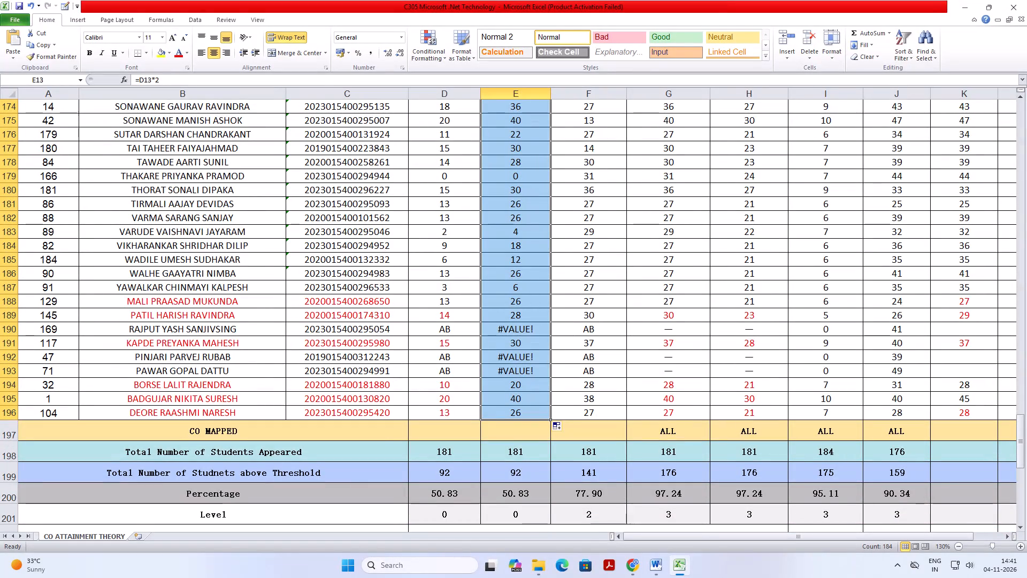
# Review the filled Convert (40 Marks) formulas in E190 and E14, and compare the Credit Test-1 and Credit Test-2 marks columns.
pyautogui.click(510, 322)
pyautogui.scroll(13, 546, 385)
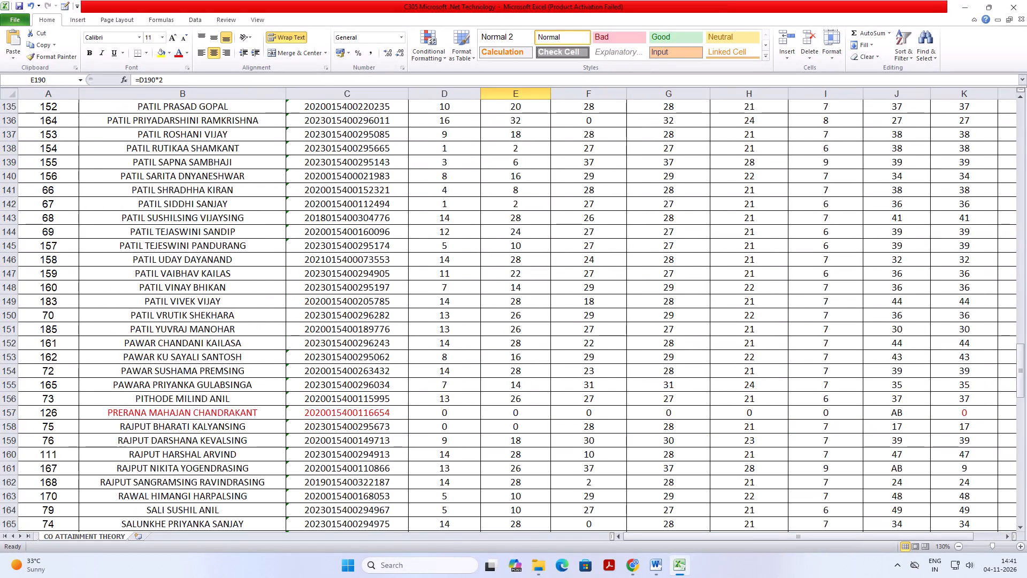
pyautogui.scroll(20, 503, 382)
pyautogui.scroll(20, 503, 382)
pyautogui.scroll(5, 503, 382)
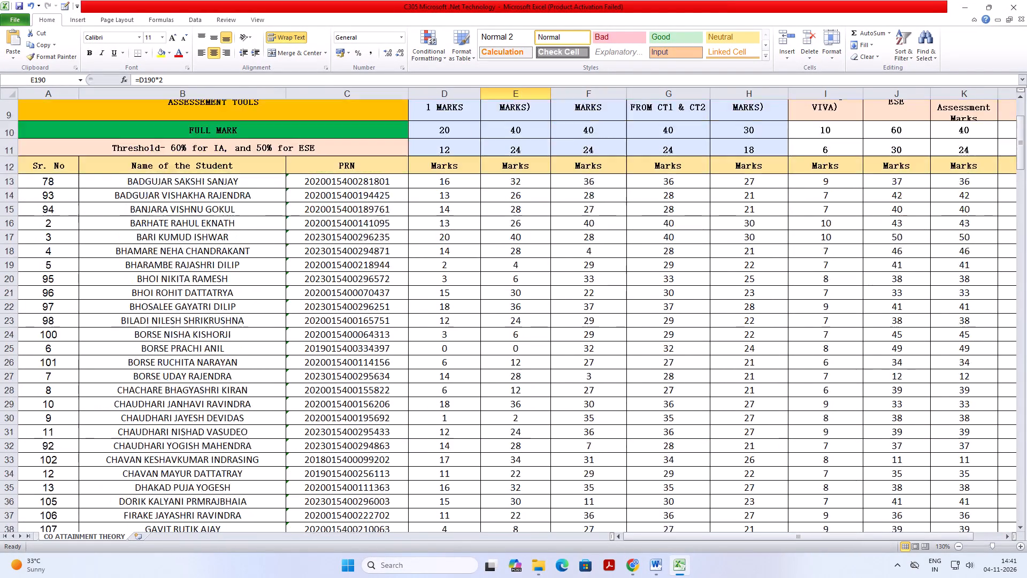
pyautogui.scroll(2, 502, 382)
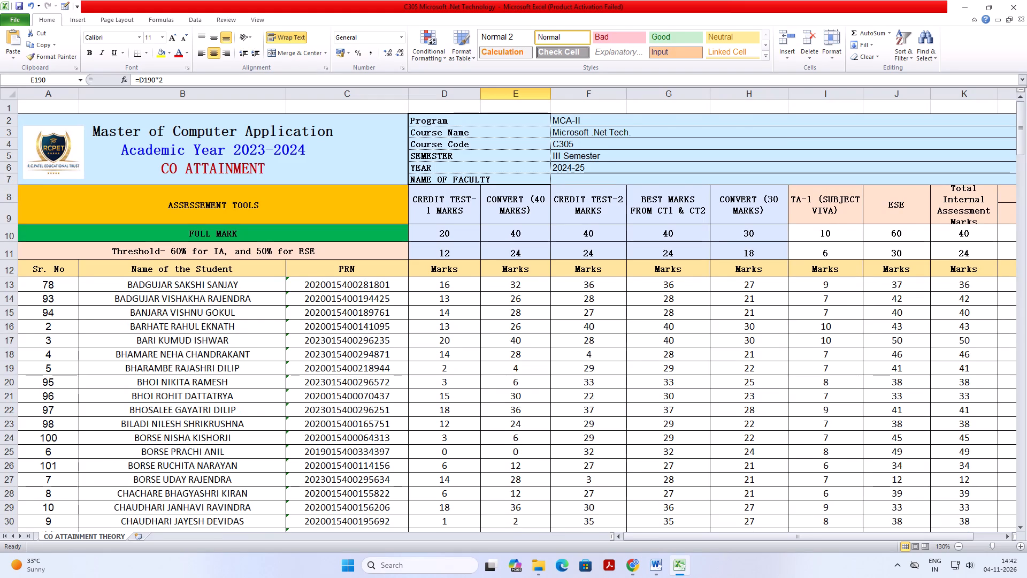
pyautogui.click(450, 301)
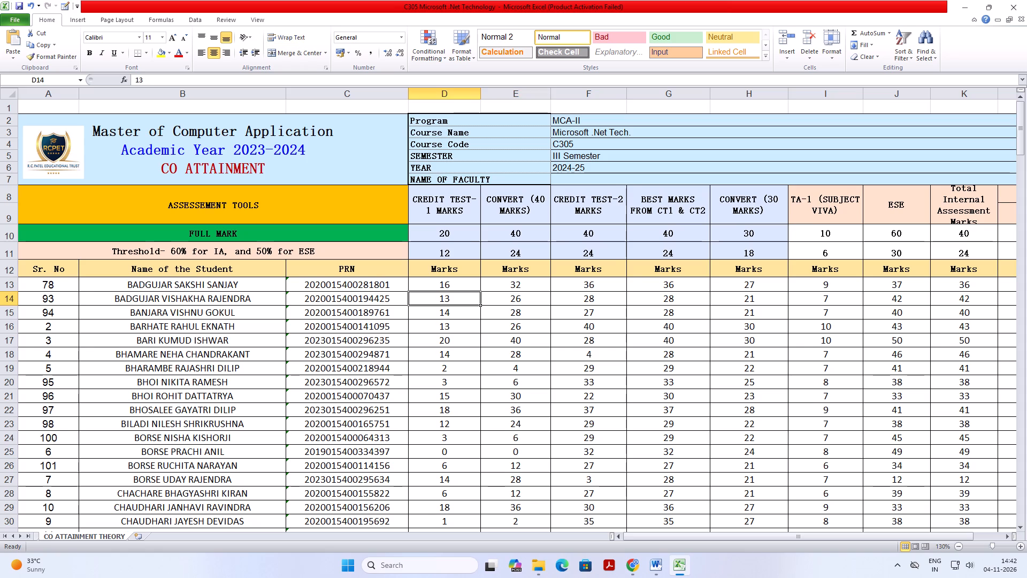
pyautogui.click(584, 302)
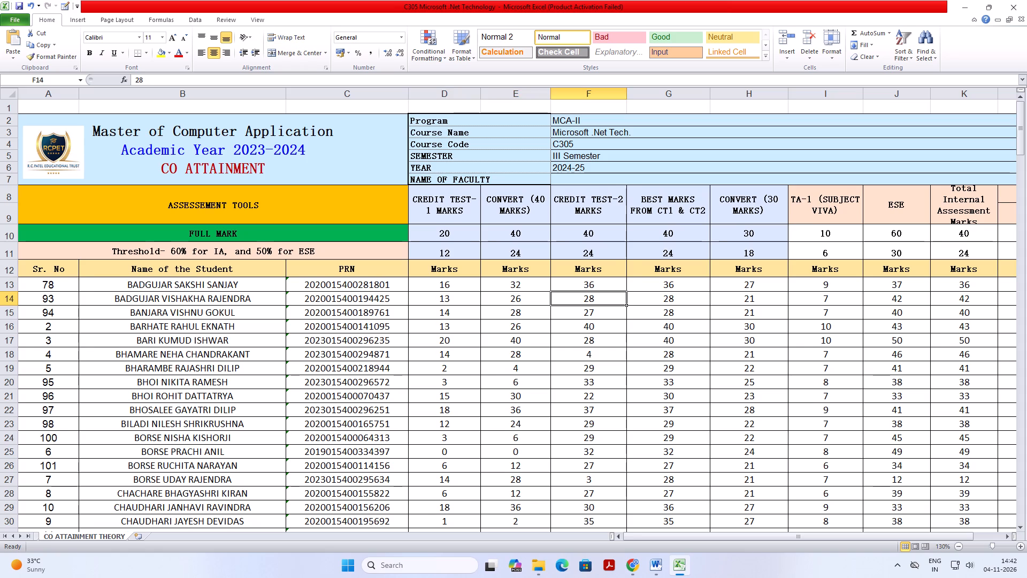
pyautogui.click(526, 299)
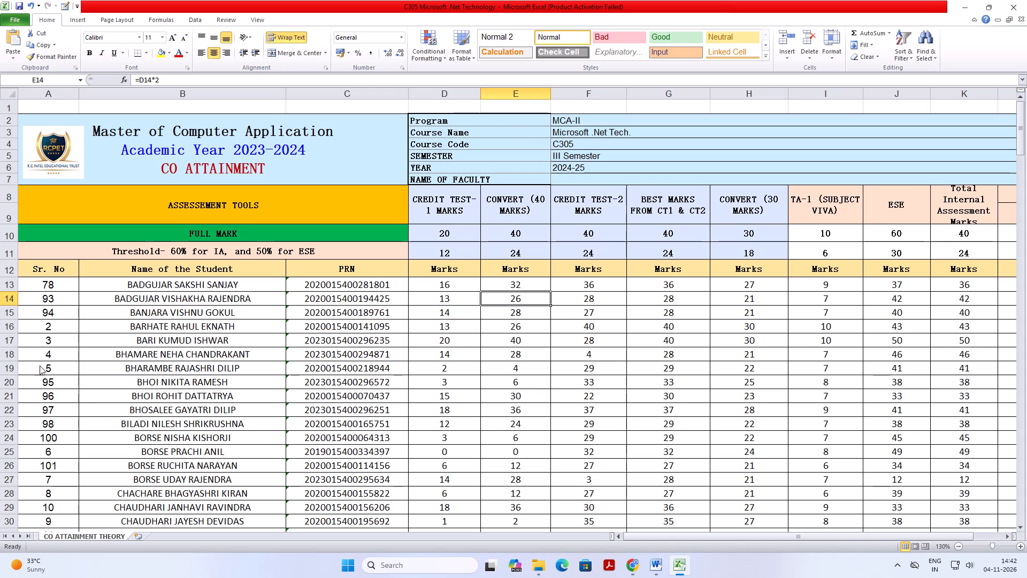
pyautogui.click(436, 301)
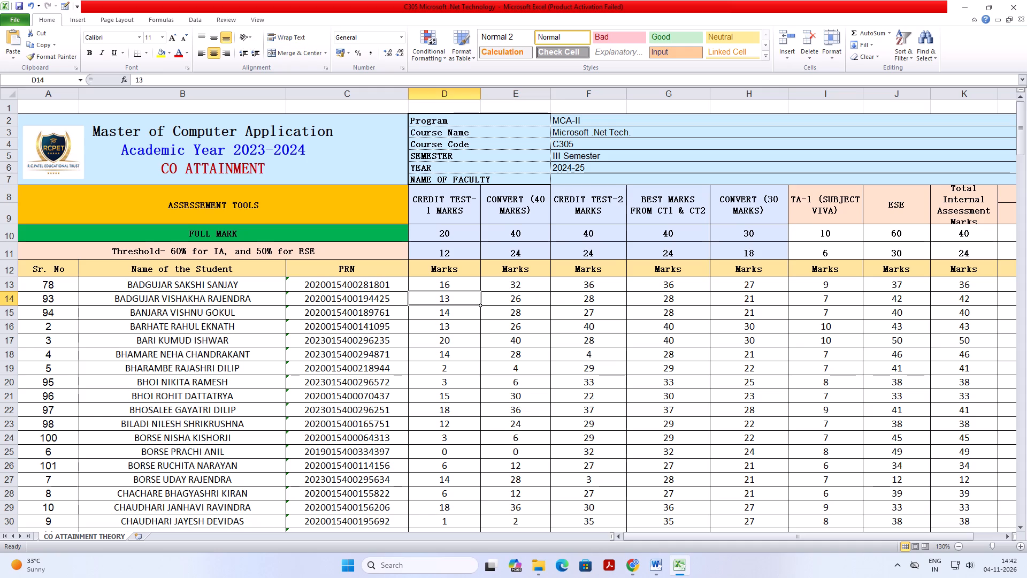
pyautogui.click(576, 301)
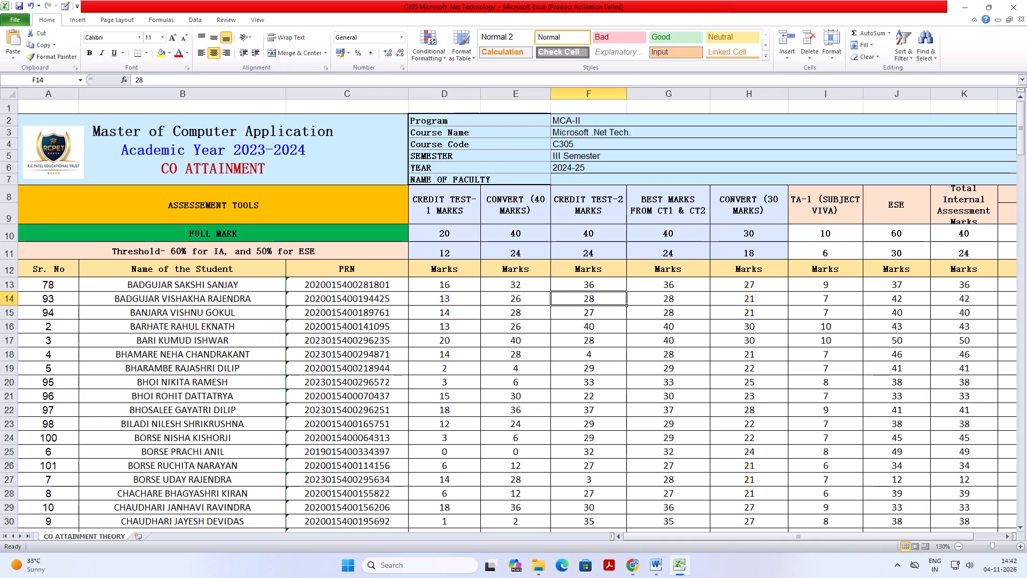
pyautogui.moveTo(438, 279); pyautogui.dragTo(448, 516)
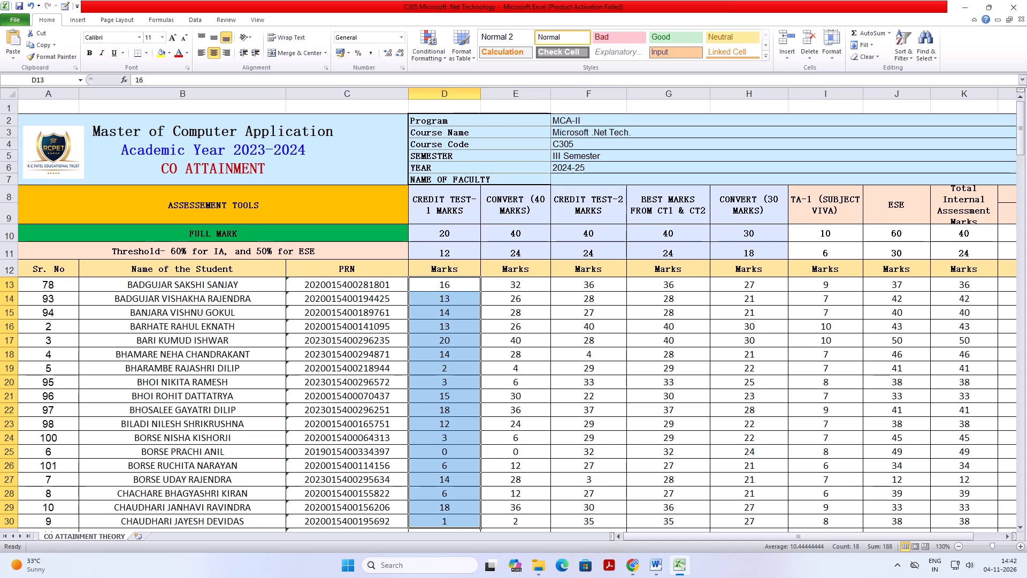
pyautogui.moveTo(568, 283); pyautogui.dragTo(590, 465)
pyautogui.click(687, 510)
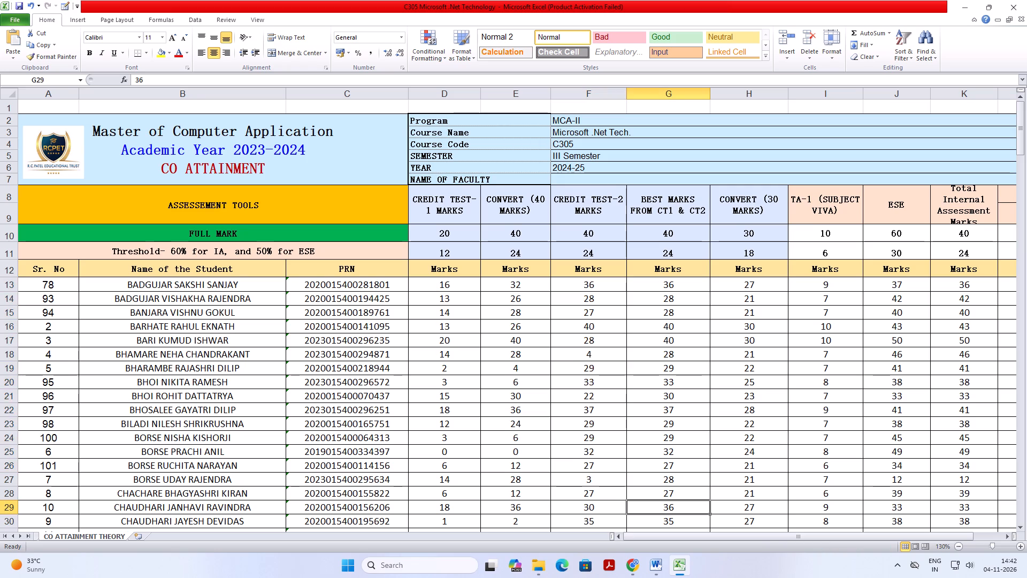